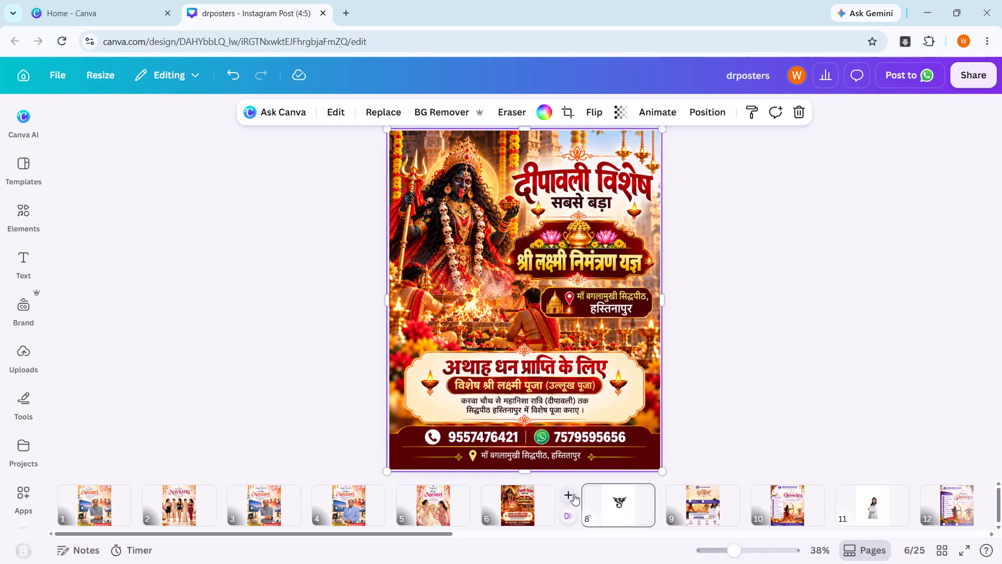
Add another blank page directly after the new blank page 7, and make page 7 the active page.
{"action": "left_click", "coordinate": [647, 495]}
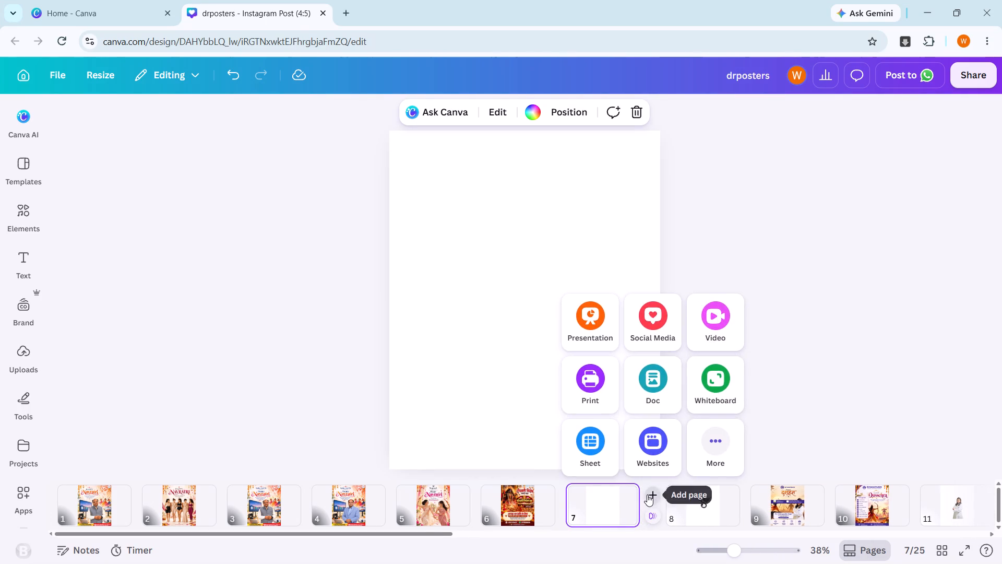
{"action": "left_click", "coordinate": [598, 500]}
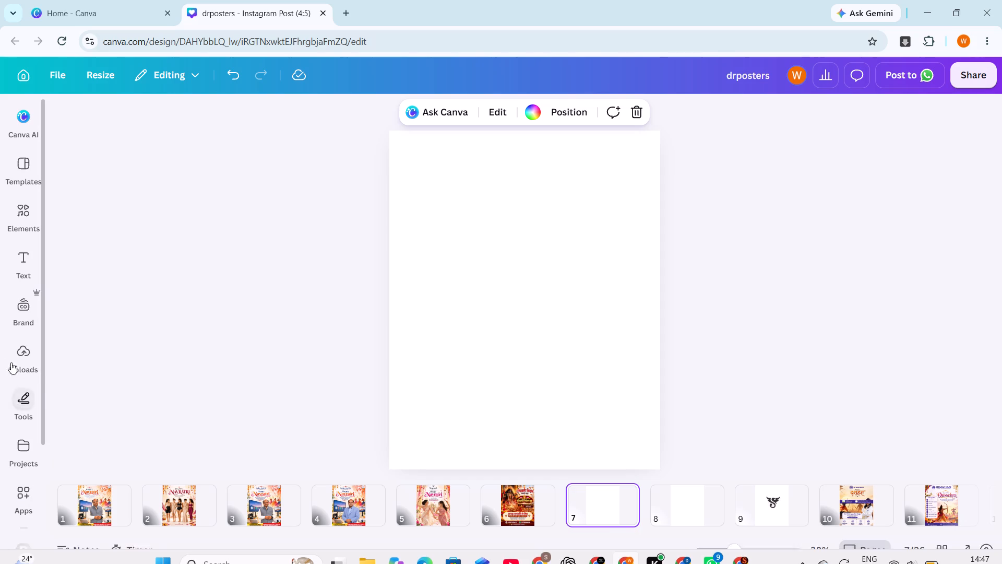
Start a file upload to the design's uploads, opening the Downloads folder with the Rogicare poster images.
{"action": "left_click", "coordinate": [14, 345]}
{"action": "left_click", "coordinate": [154, 153]}
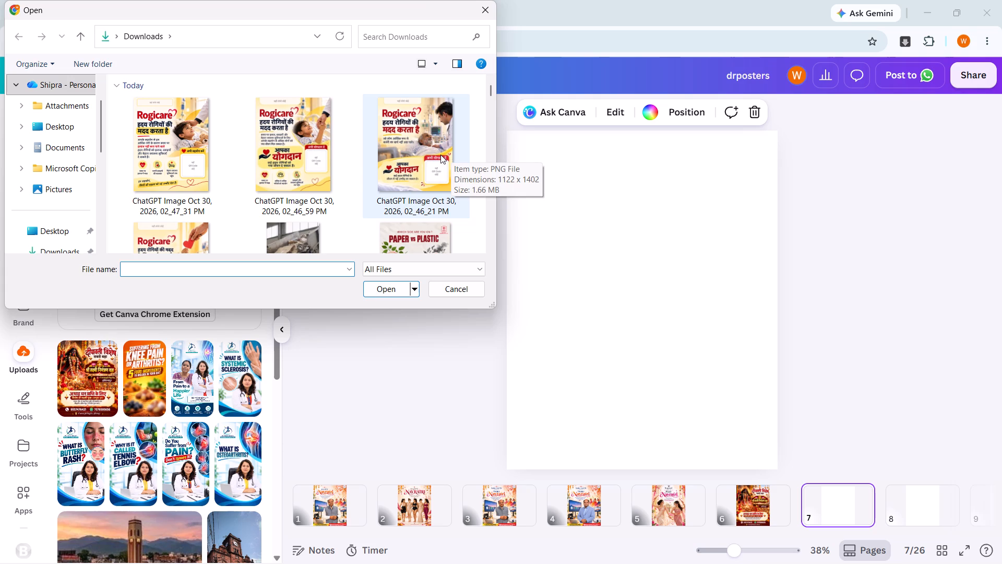
Upload the three newest Rogicare poster images from the Downloads folder to the Canva design.
{"action": "left_click_drag", "start_coordinate": [480, 146], "coordinate": [462, 154]}
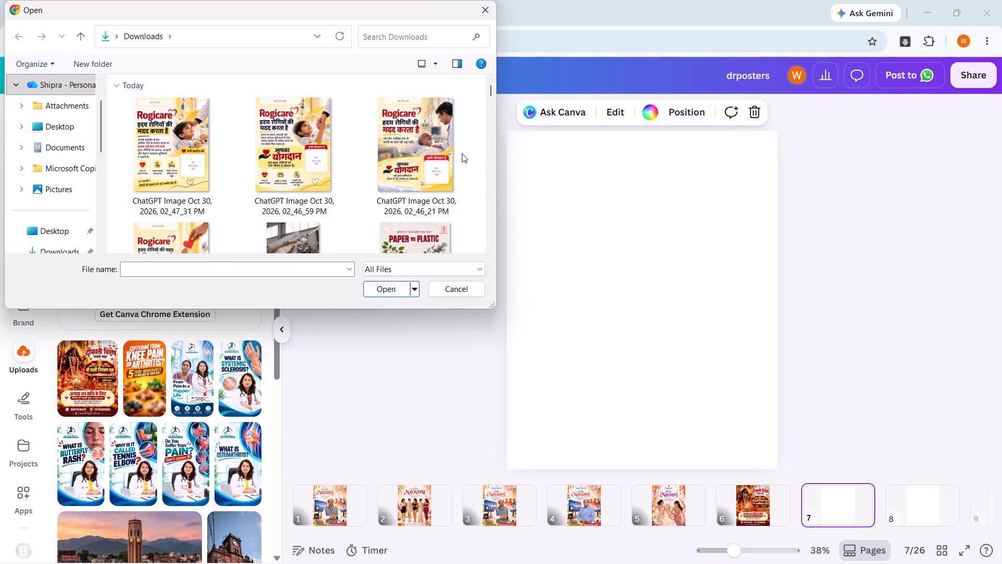
{"action": "left_click_drag", "start_coordinate": [462, 154], "coordinate": [155, 175]}
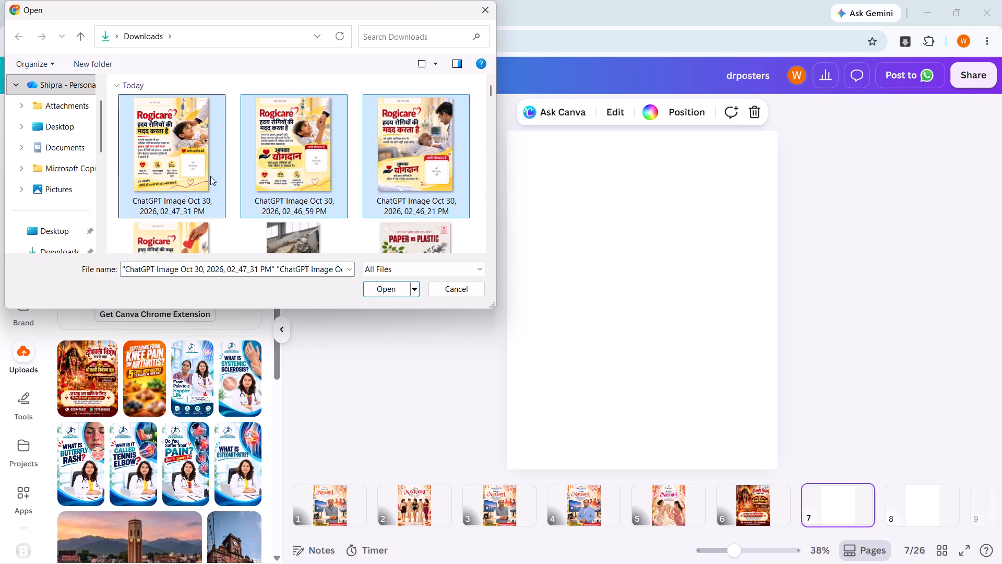
{"action": "scroll", "coordinate": [288, 167], "scroll_direction": "down", "scroll_amount": 1}
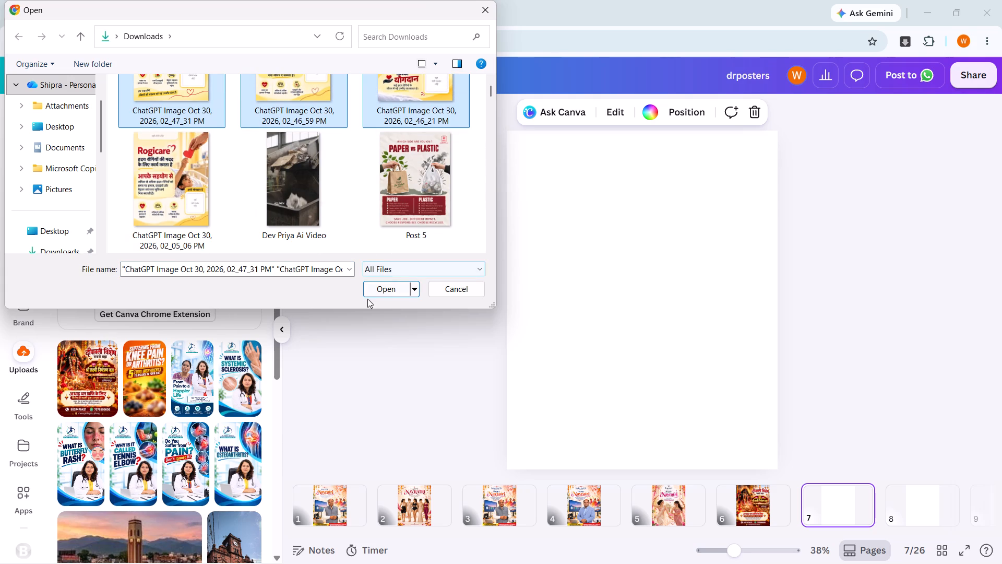
{"action": "left_click", "coordinate": [226, 170]}
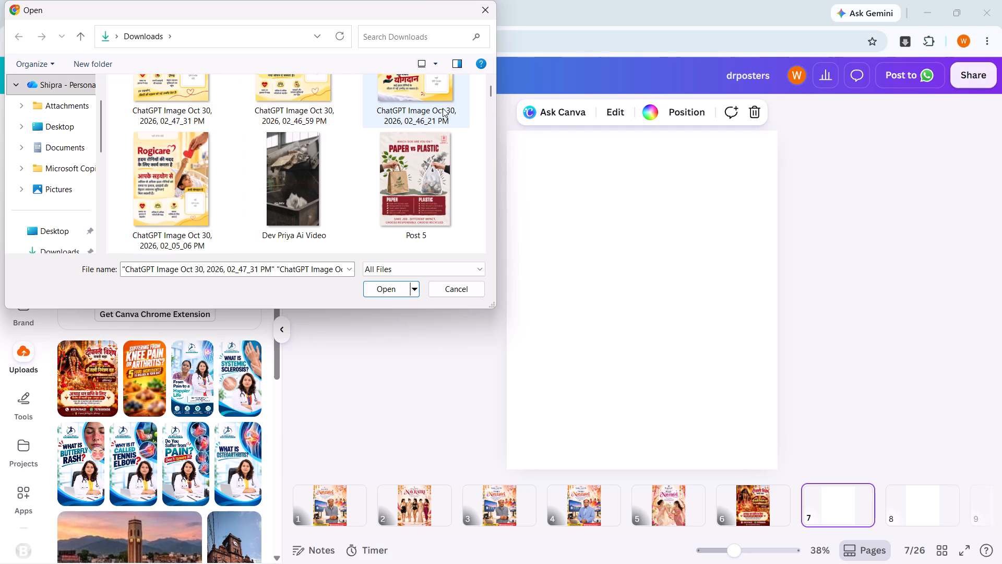
{"action": "left_click_drag", "start_coordinate": [472, 103], "coordinate": [141, 148]}
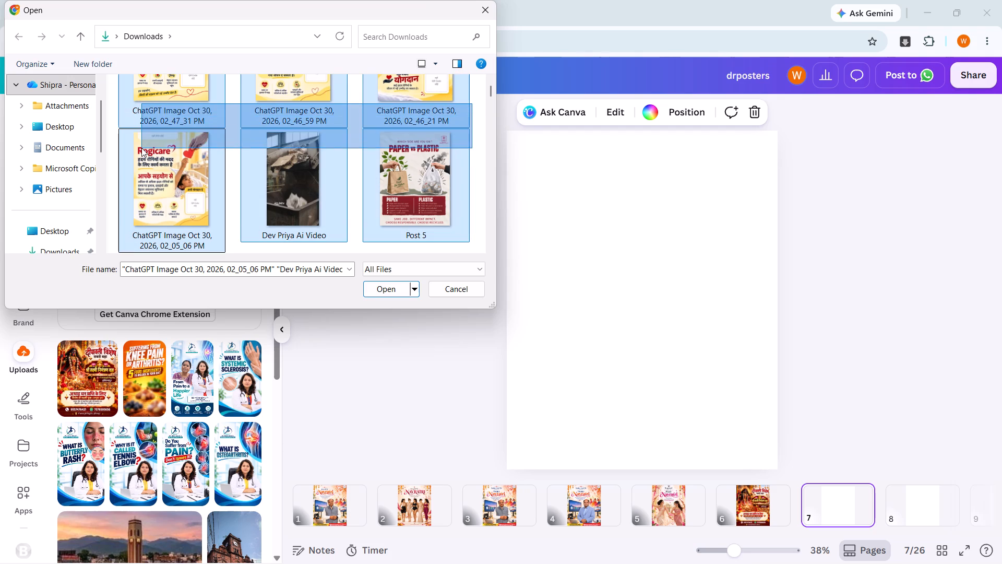
{"action": "left_click_drag", "start_coordinate": [141, 148], "coordinate": [153, 95]}
{"action": "left_click", "coordinate": [383, 285]}
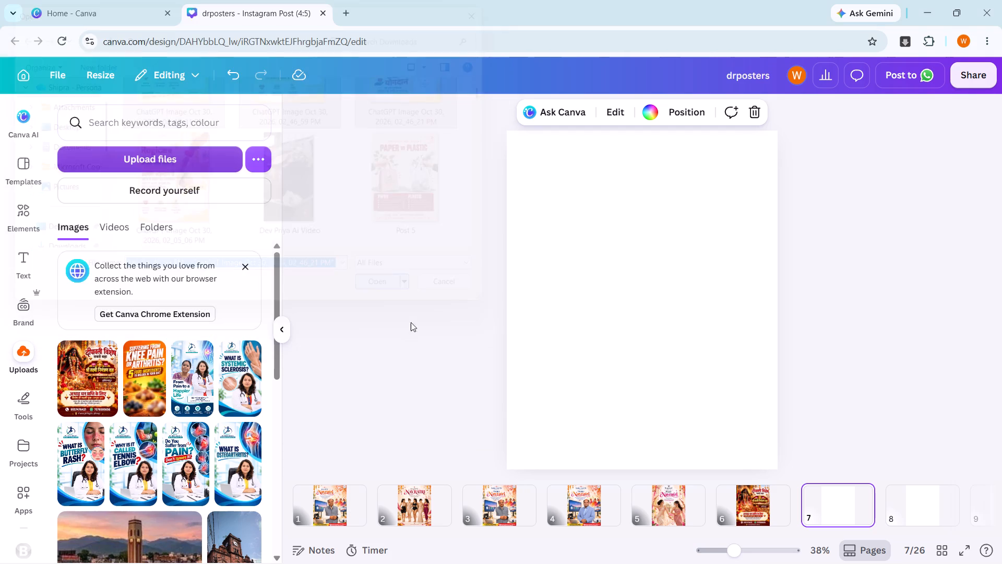
Upload the older Rogicare poster with the hand giving a red heart, ChatGPT Image Oct 30, 2026, 02_05_06 PM.
{"action": "left_click", "coordinate": [175, 156]}
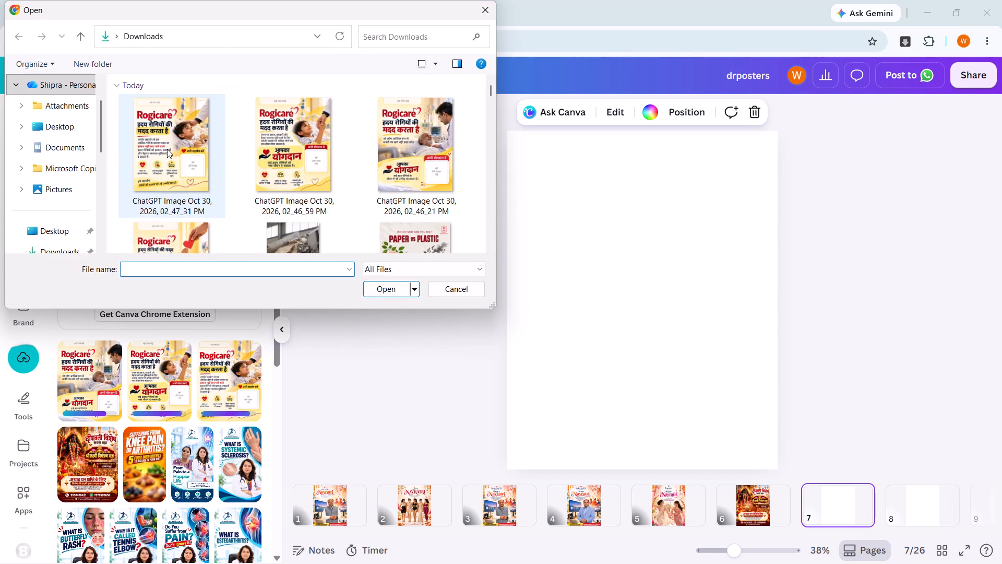
{"action": "scroll", "coordinate": [187, 174], "scroll_direction": "down", "scroll_amount": 1}
{"action": "left_click", "coordinate": [175, 175]}
{"action": "left_click", "coordinate": [175, 175]}
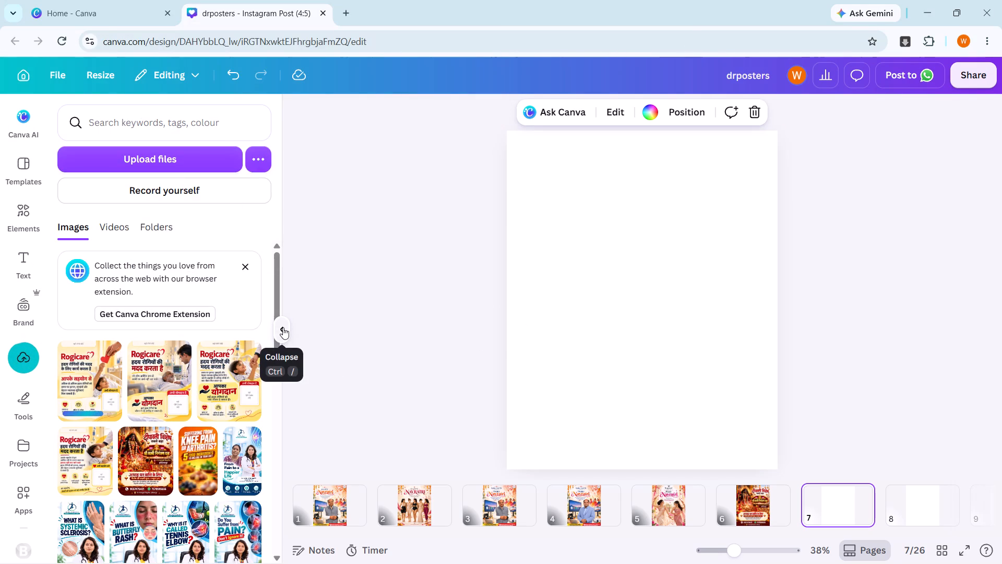
Add two blank pages after page 8, ahead of the page with the black bird logo.
{"action": "left_click", "coordinate": [875, 400]}
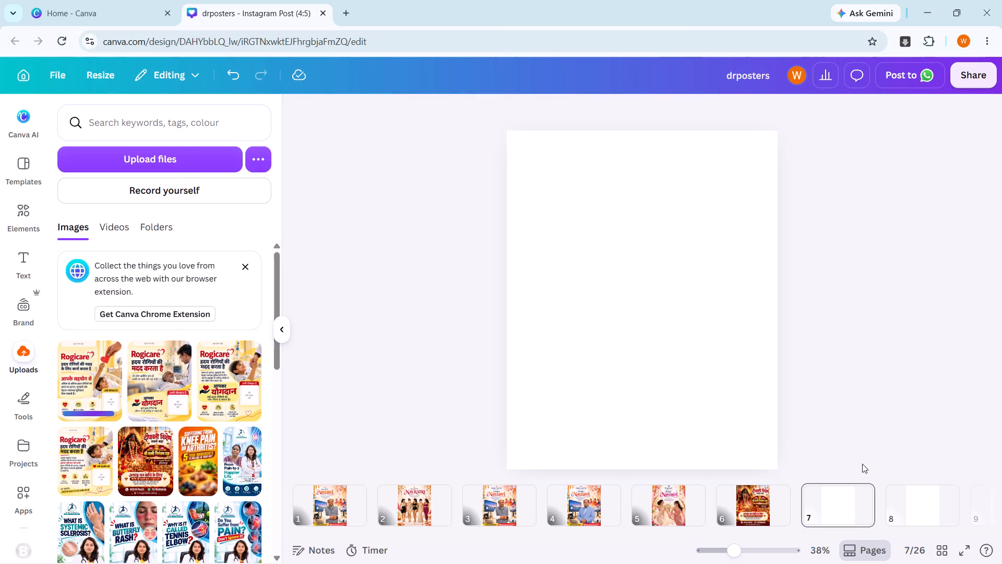
{"action": "scroll", "coordinate": [922, 499], "scroll_direction": "up", "scroll_amount": 2}
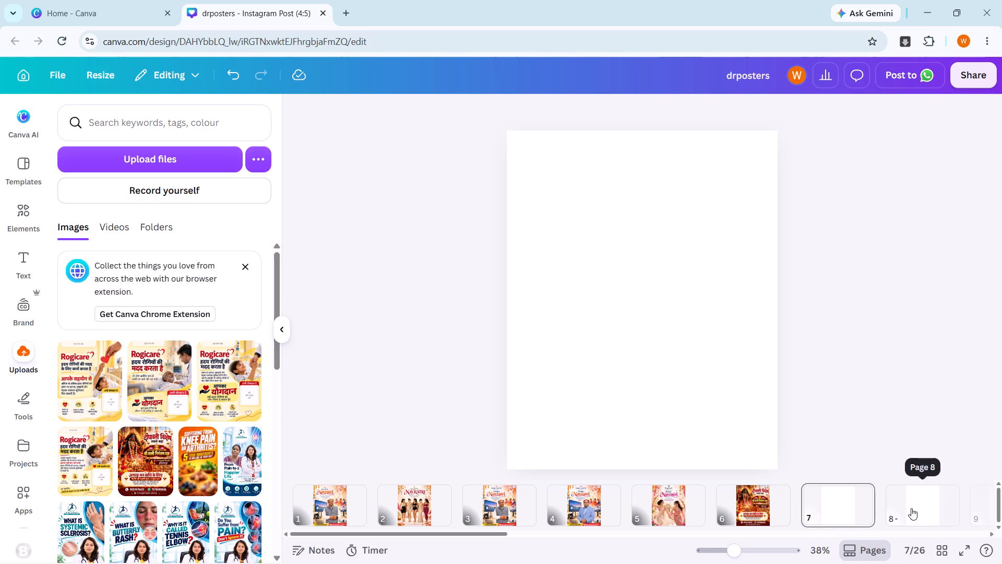
{"action": "scroll", "coordinate": [911, 508], "scroll_direction": "down", "scroll_amount": 4}
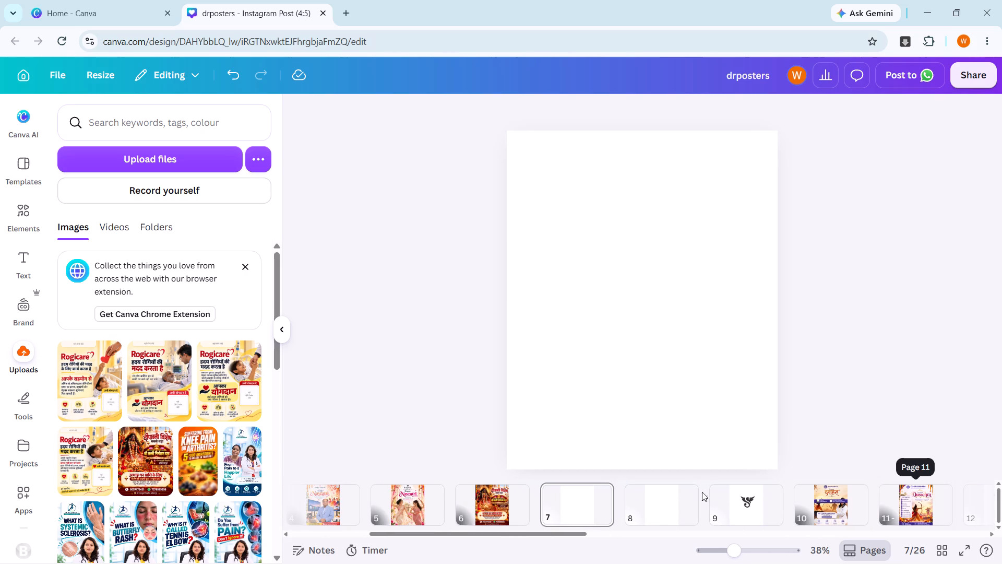
{"action": "left_click", "coordinate": [707, 491]}
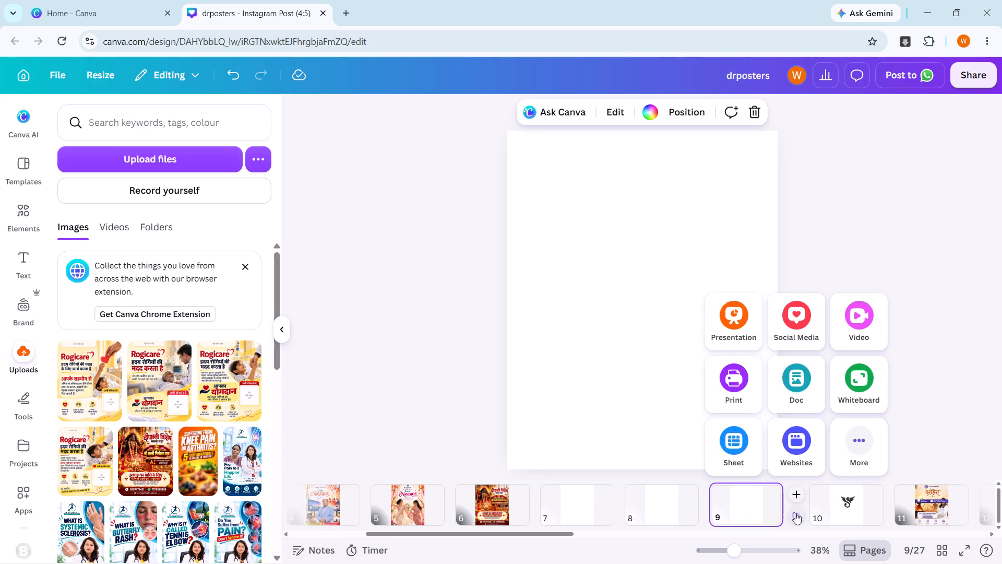
{"action": "left_click", "coordinate": [790, 492]}
Place the teddy bear poster on page 7, the large आपका योगदान boy poster on page 8 and the doctor poster on page 9.
{"action": "left_click", "coordinate": [558, 506]}
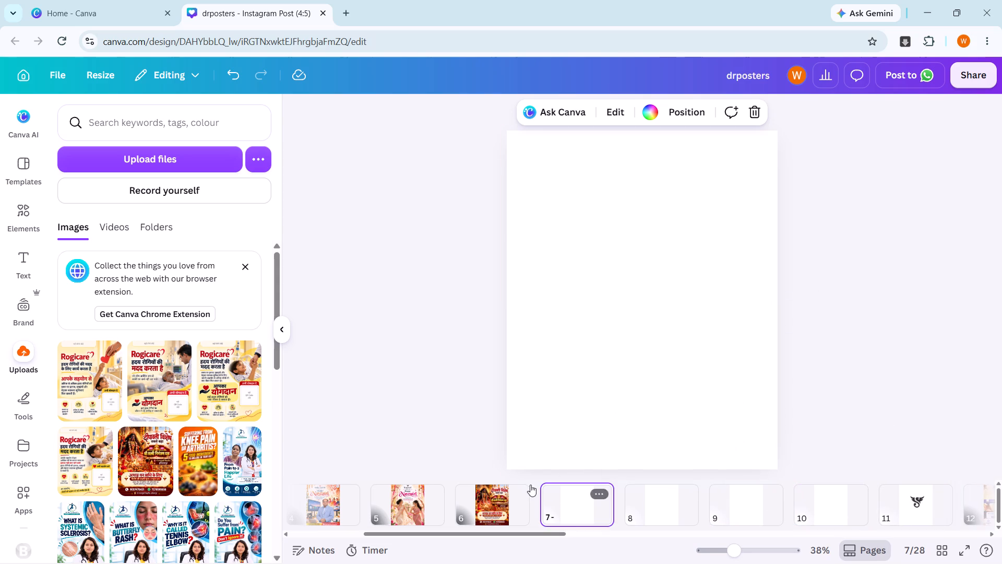
{"action": "left_click", "coordinate": [94, 465]}
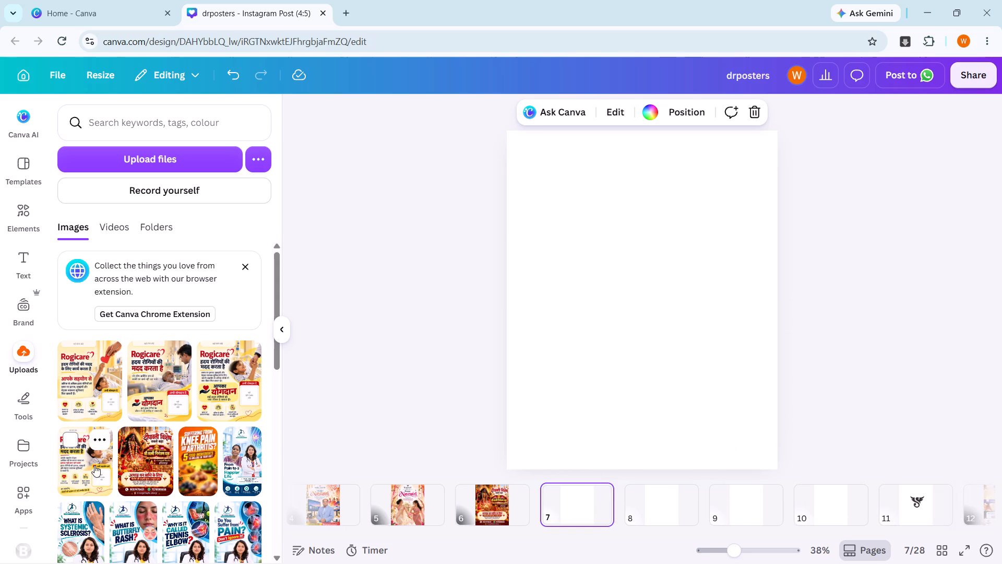
{"action": "left_click", "coordinate": [648, 511]}
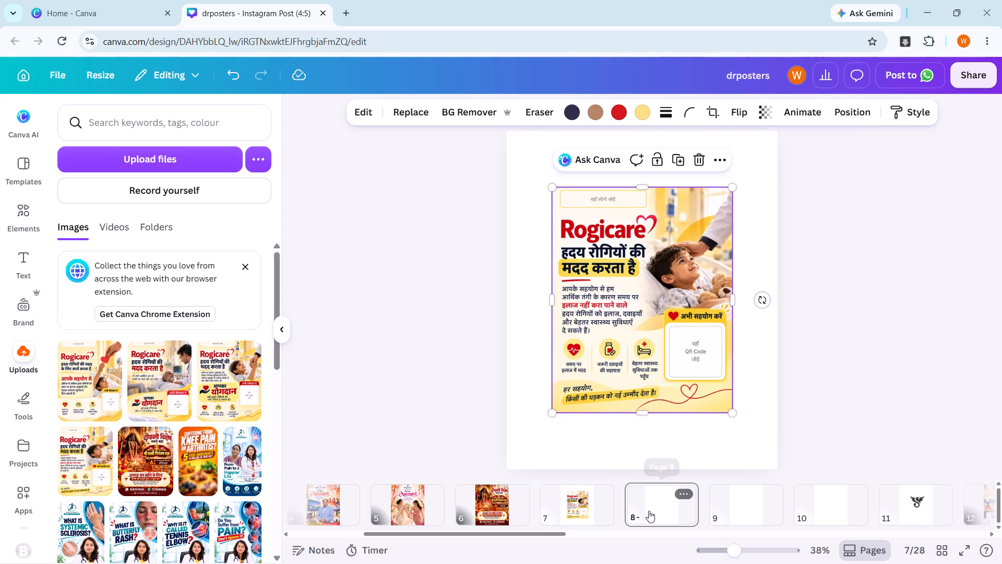
{"action": "left_click", "coordinate": [238, 387]}
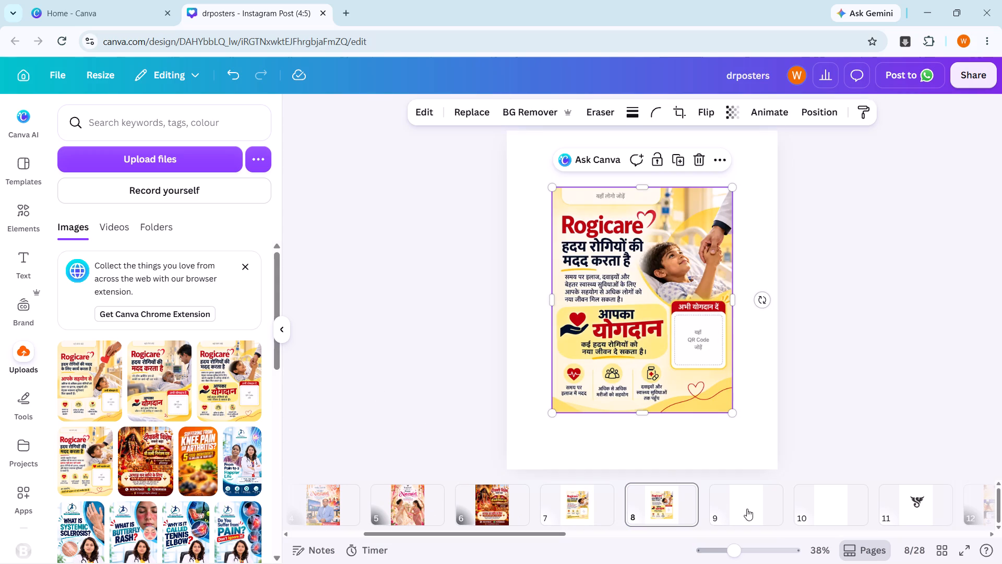
{"action": "left_click", "coordinate": [744, 504]}
{"action": "left_click", "coordinate": [159, 392]}
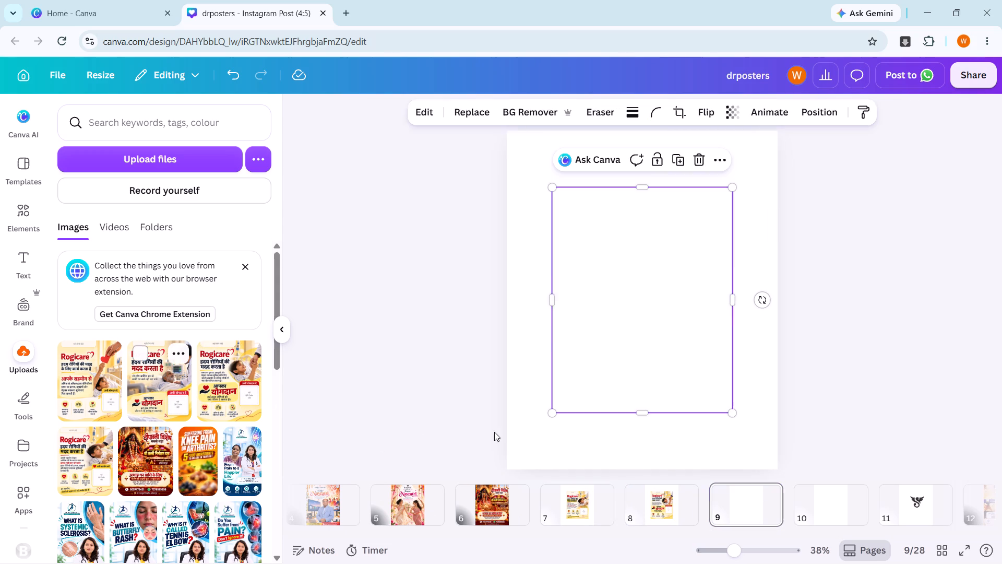
Try to add the poster with the hand giving a red heart to page 10, and collapse the list of uploads.
{"action": "left_click_drag", "start_coordinate": [832, 512], "coordinate": [826, 511]}
{"action": "left_click", "coordinate": [87, 385]}
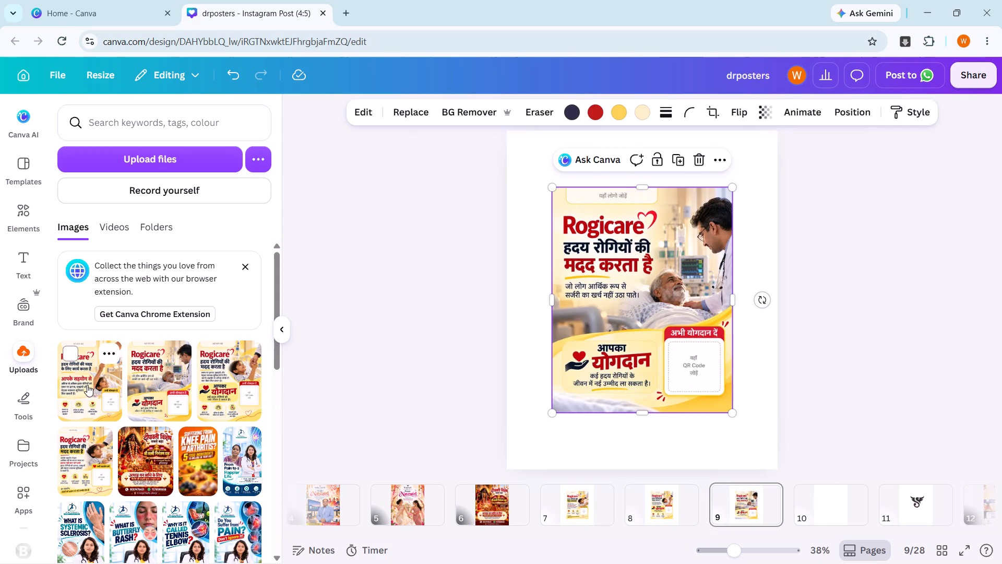
{"action": "left_click", "coordinate": [287, 332]}
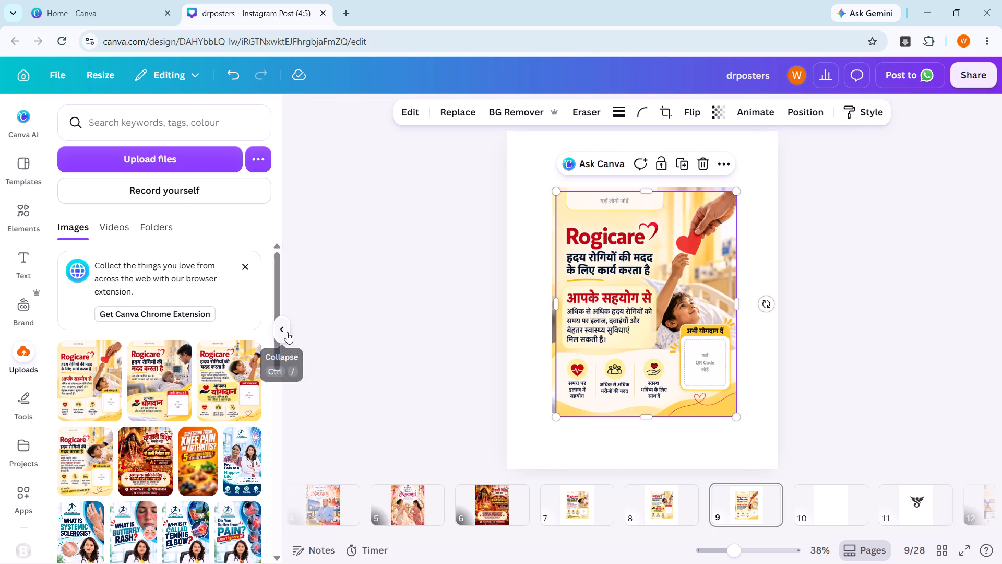
{"action": "left_click", "coordinate": [794, 347]}
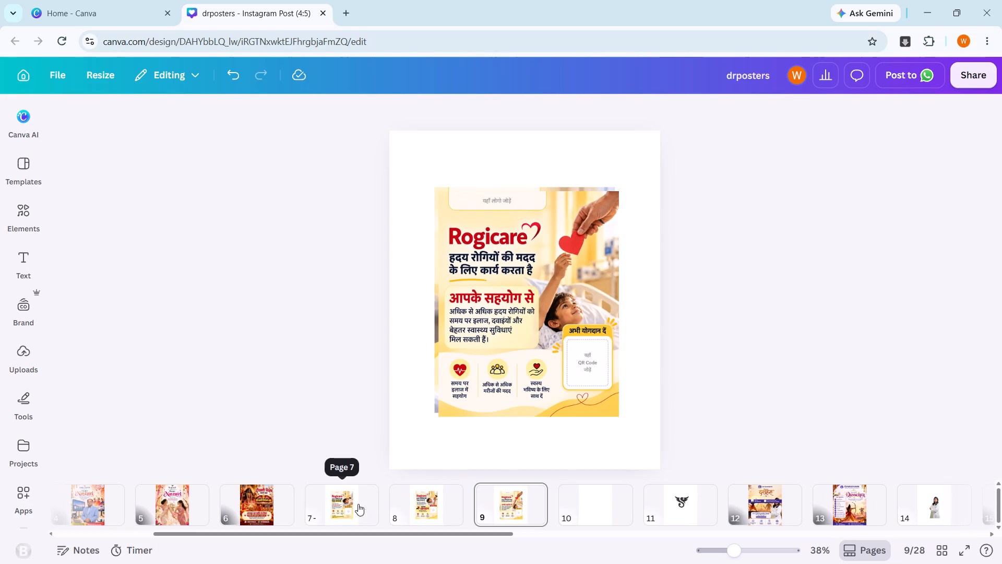
Move the poster with the hand giving a red heart from page 9 to the blank page 10.
{"action": "left_click", "coordinate": [596, 510]}
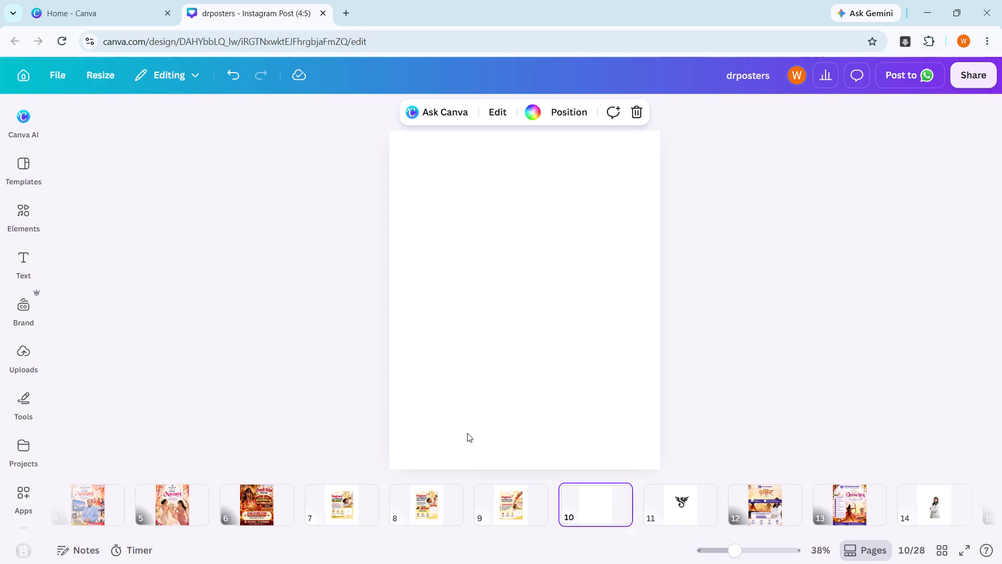
{"action": "left_click", "coordinate": [497, 499]}
{"action": "left_click", "coordinate": [538, 369]}
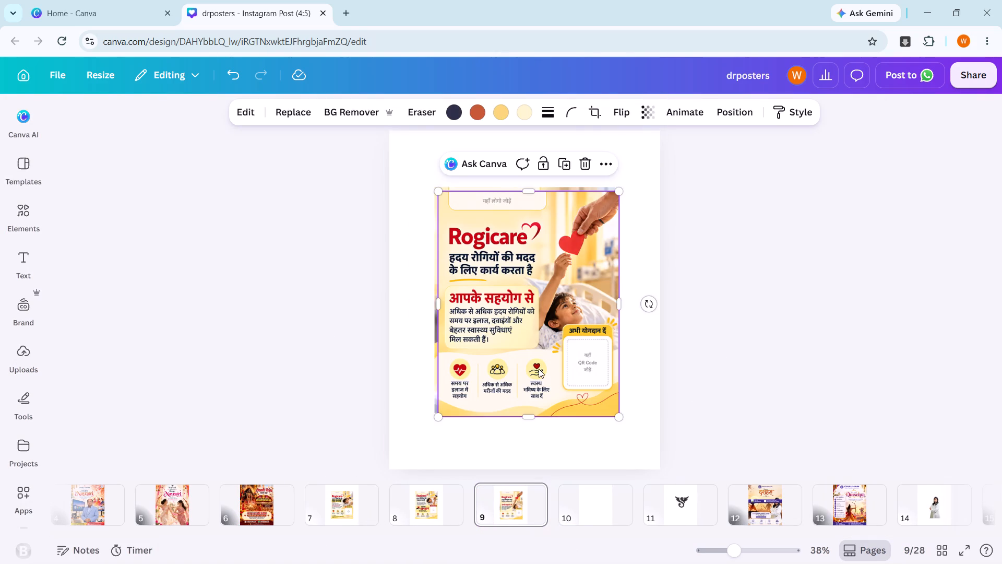
{"action": "left_click_drag", "start_coordinate": [539, 369], "coordinate": [566, 391]}
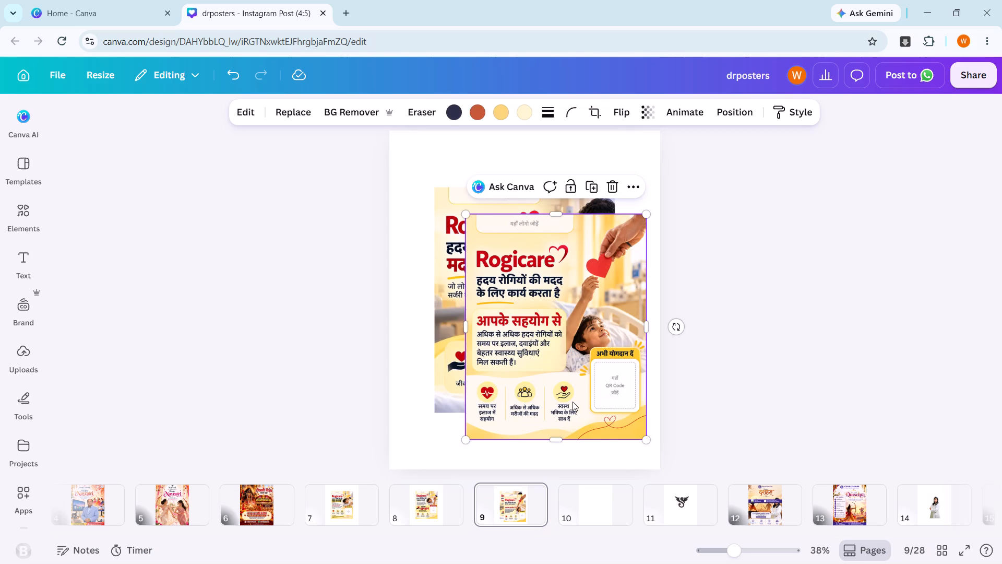
{"action": "key", "text": "ctrl+x"}
{"action": "left_click", "coordinate": [588, 512]}
{"action": "left_click", "coordinate": [568, 417]}
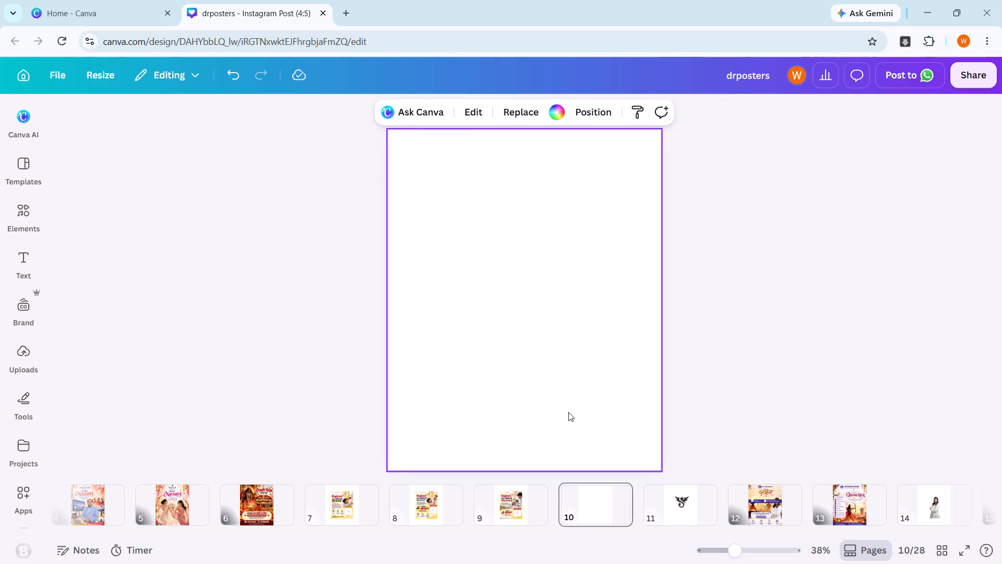
{"action": "key", "text": "ctrl+v"}
Examine the Rogicare posters on pages 7 to 10 one after another, viewing them enlarged.
{"action": "left_click", "coordinate": [503, 508]}
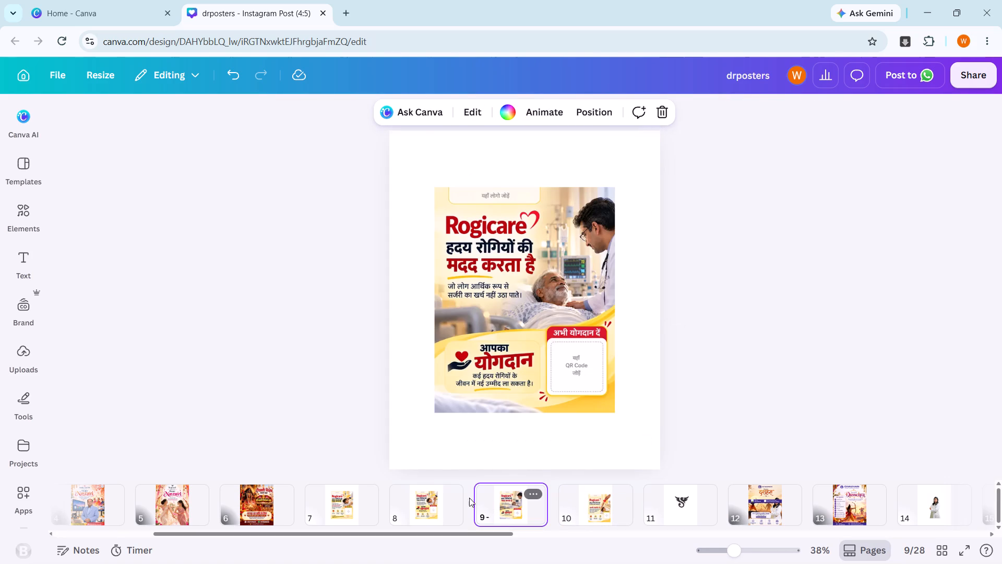
{"action": "left_click", "coordinate": [428, 500]}
{"action": "left_click", "coordinate": [337, 496]}
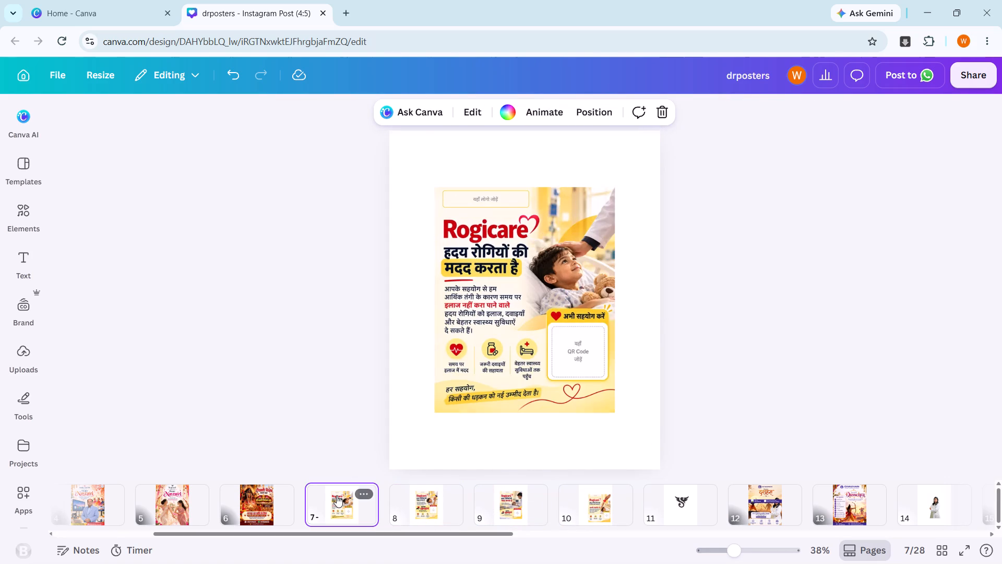
{"action": "left_click", "coordinate": [593, 349]}
{"action": "left_click_drag", "start_coordinate": [772, 347], "coordinate": [765, 347]}
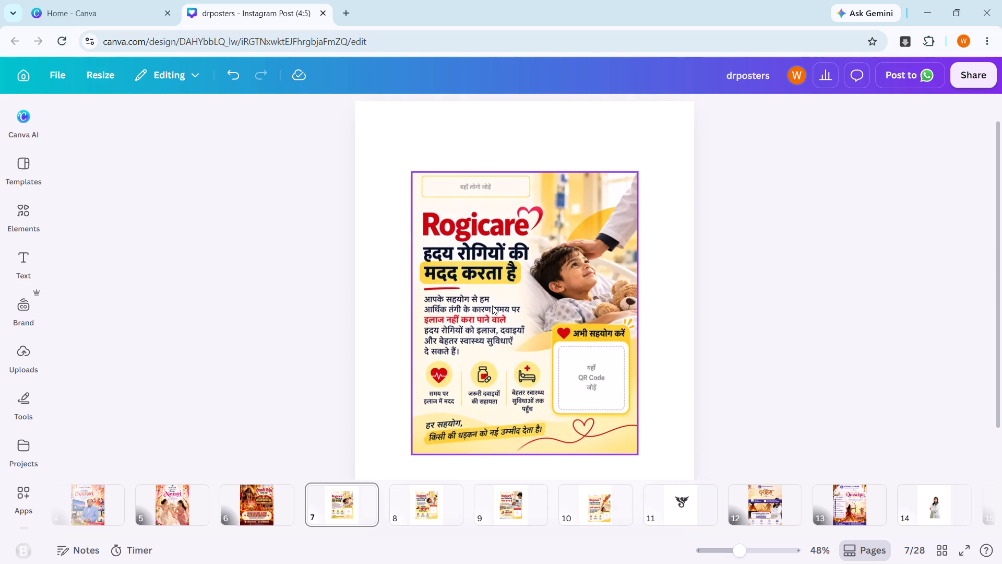
{"action": "scroll", "coordinate": [492, 305], "scroll_direction": "down", "scroll_amount": 1}
{"action": "left_click", "coordinate": [498, 264]}
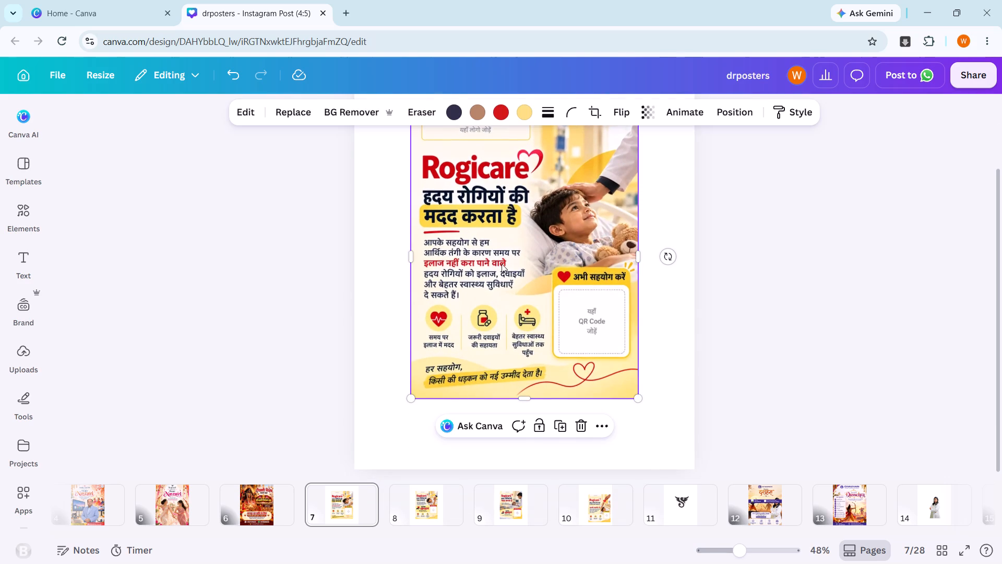
{"action": "left_click", "coordinate": [416, 511]}
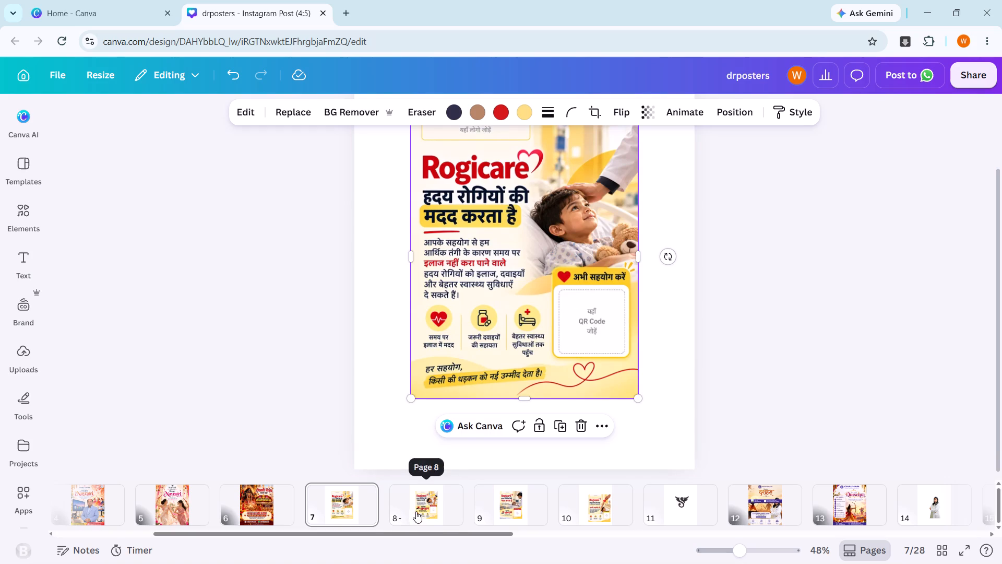
{"action": "scroll", "coordinate": [600, 401], "scroll_direction": "up", "scroll_amount": 1}
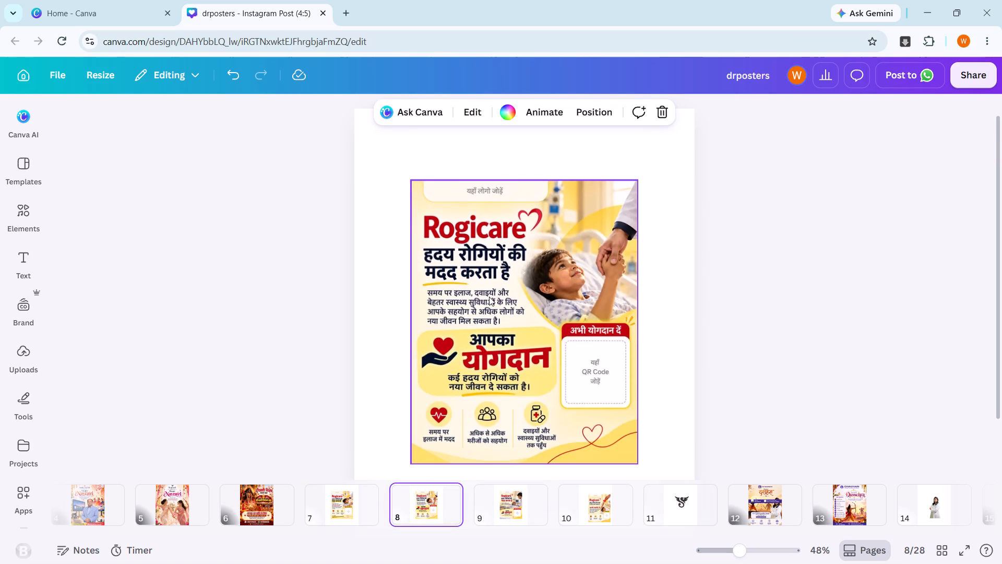
{"action": "left_click", "coordinate": [498, 497]}
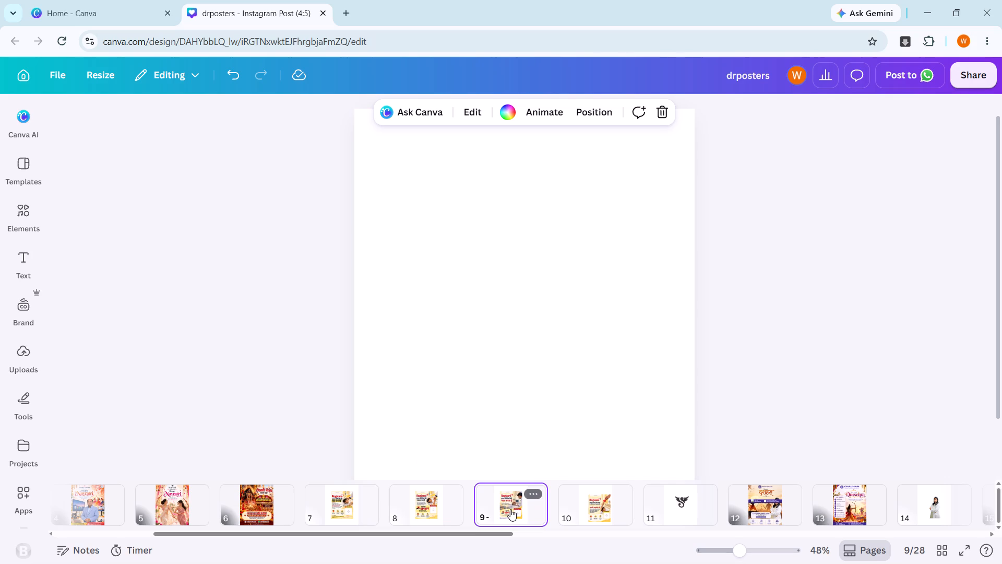
{"action": "left_click", "coordinate": [592, 511]}
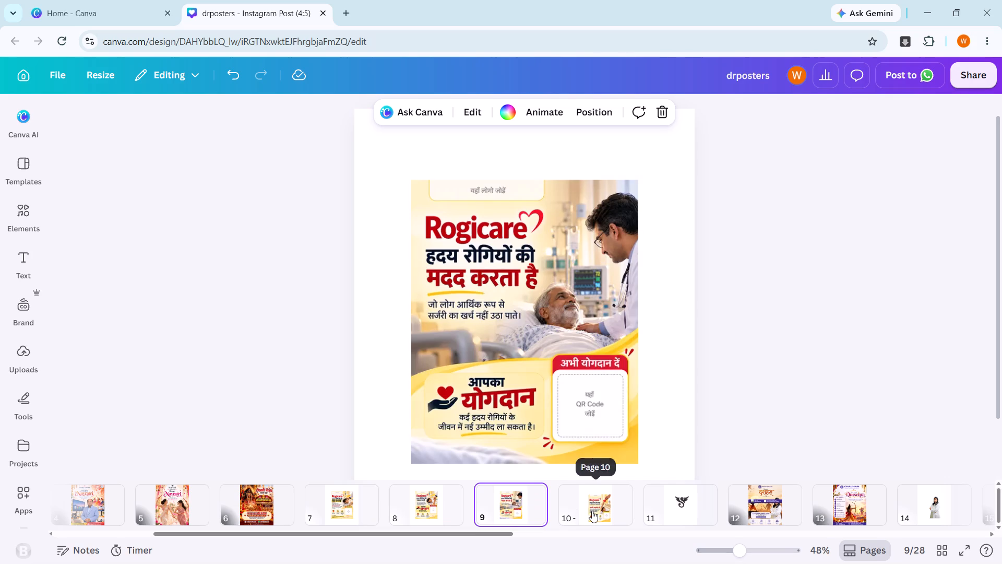
{"action": "left_click", "coordinate": [506, 500]}
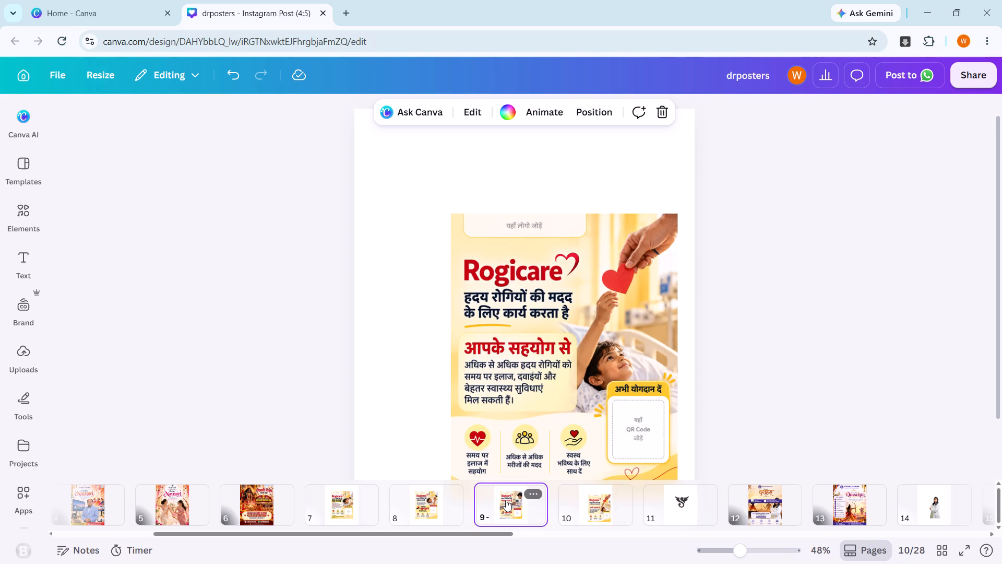
{"action": "left_click", "coordinate": [760, 246]}
Set the doctor poster image as the background of page 9.
{"action": "left_click", "coordinate": [519, 283]}
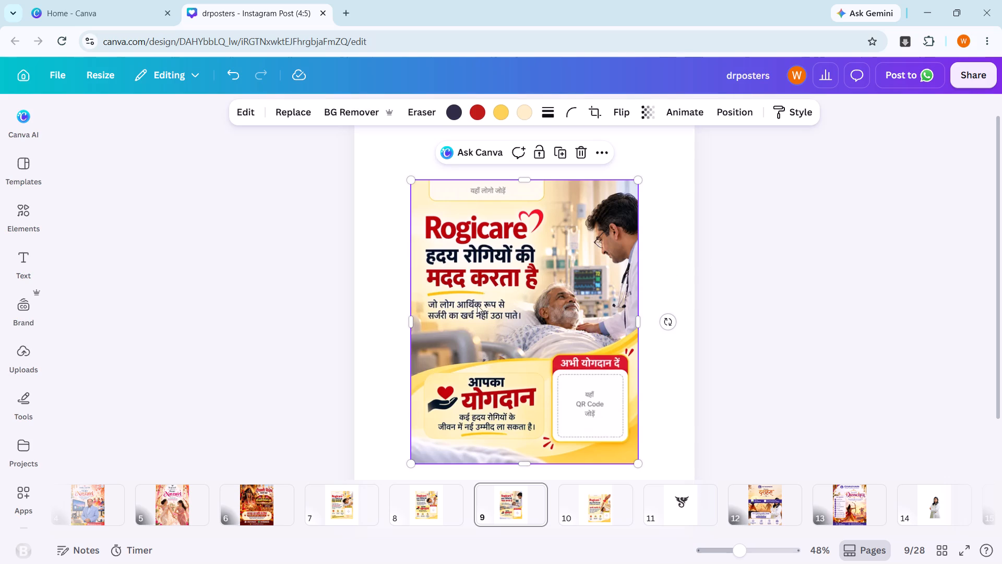
{"action": "left_click", "coordinate": [548, 270]}
{"action": "left_click", "coordinate": [535, 265]}
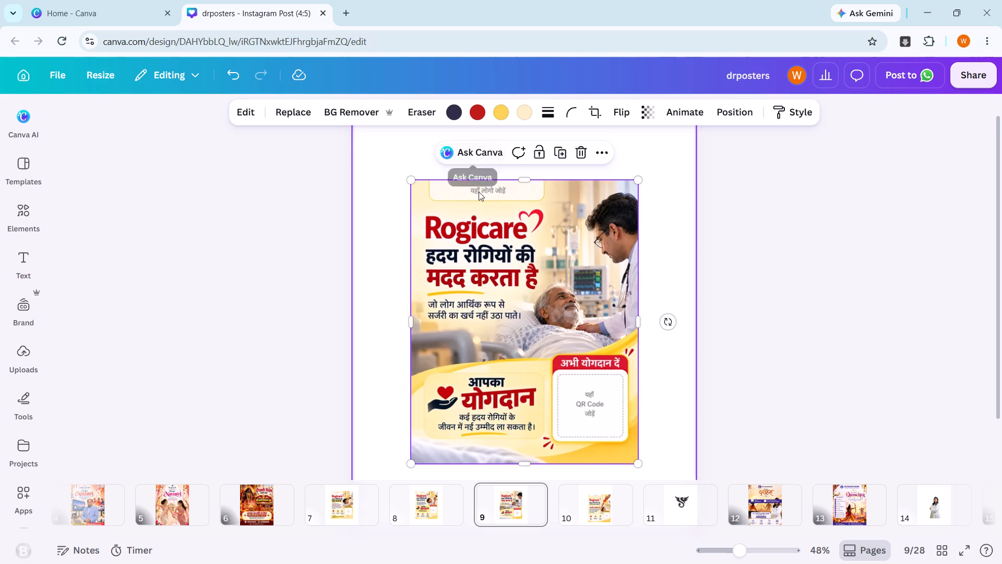
{"action": "right_click", "coordinate": [580, 240]}
{"action": "left_click", "coordinate": [642, 434]}
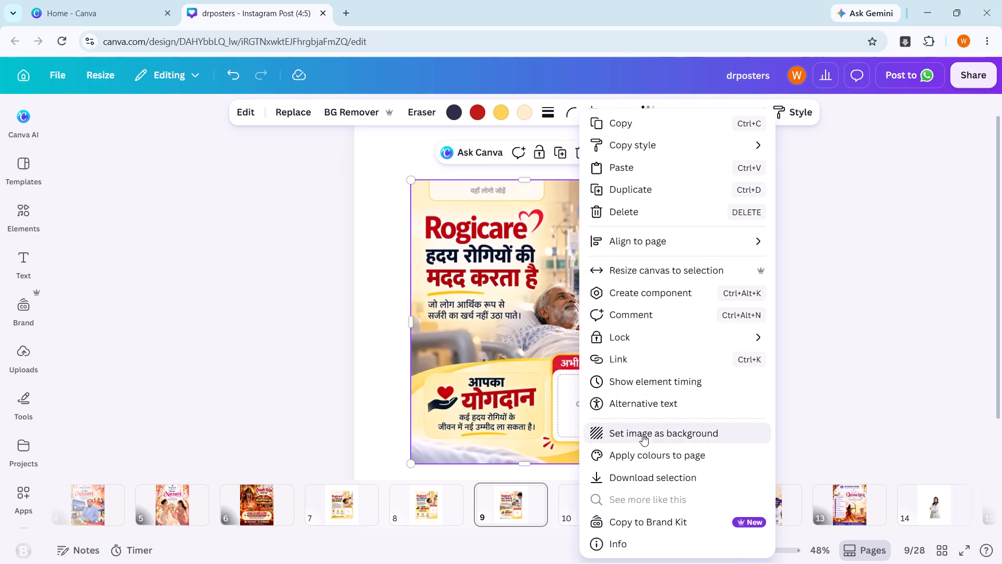
Separate the yellow underline beneath मदद करता है from the doctor poster with Magic Grab and delete it.
{"action": "left_click", "coordinate": [562, 330]}
{"action": "scroll", "coordinate": [562, 330], "scroll_direction": "down", "scroll_amount": 1}
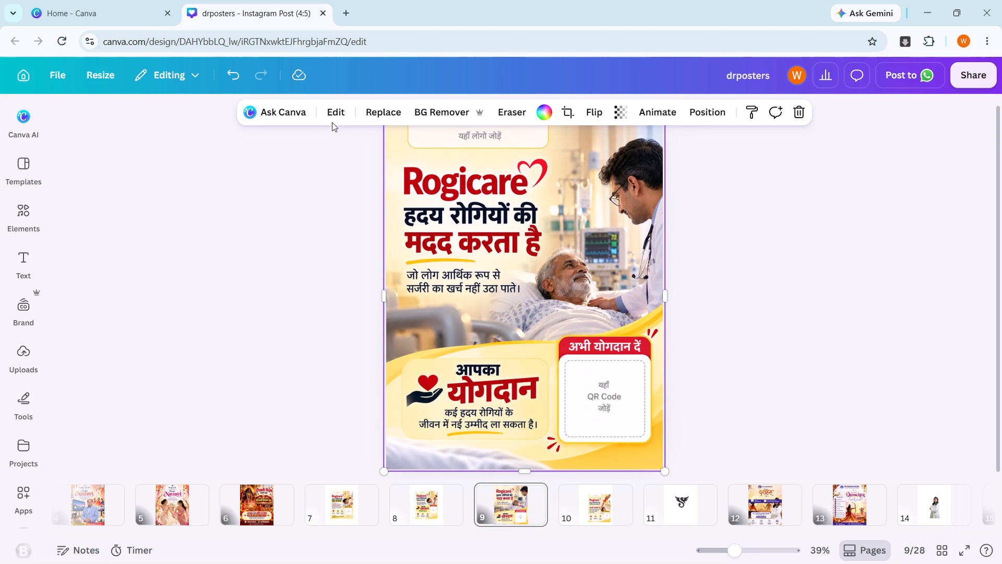
{"action": "left_click", "coordinate": [332, 119]}
{"action": "left_click", "coordinate": [349, 180]}
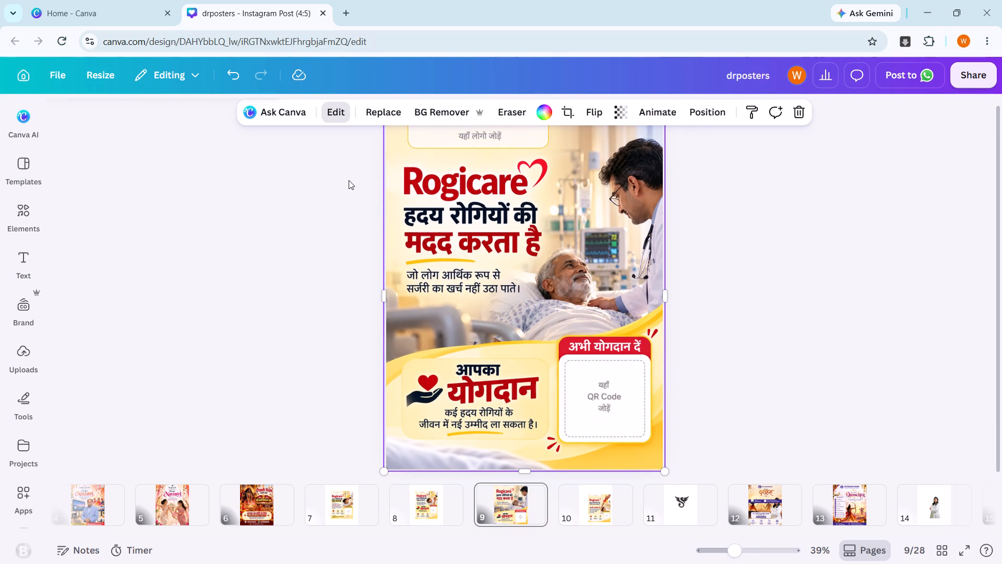
{"action": "left_click", "coordinate": [237, 248]}
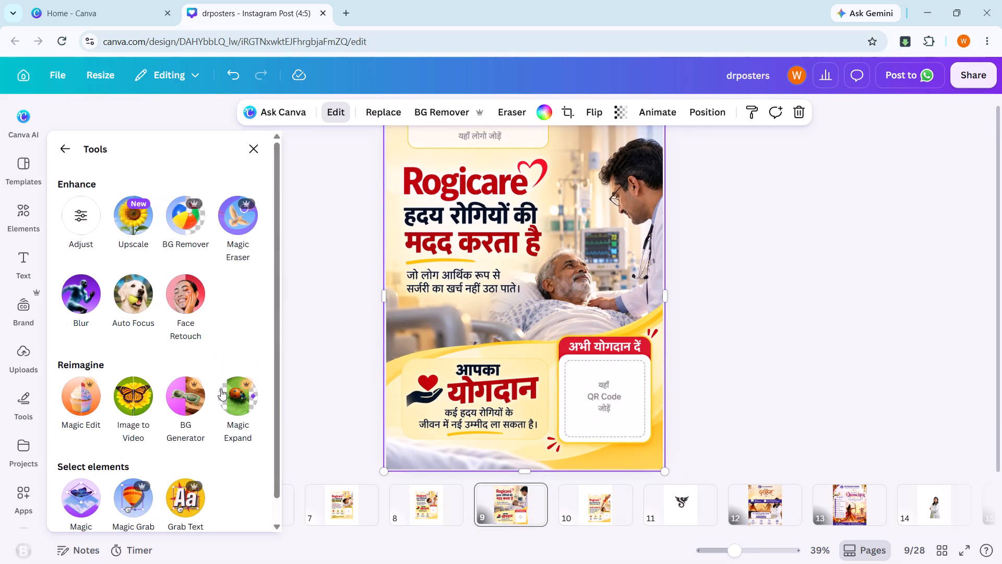
{"action": "left_click", "coordinate": [123, 495]}
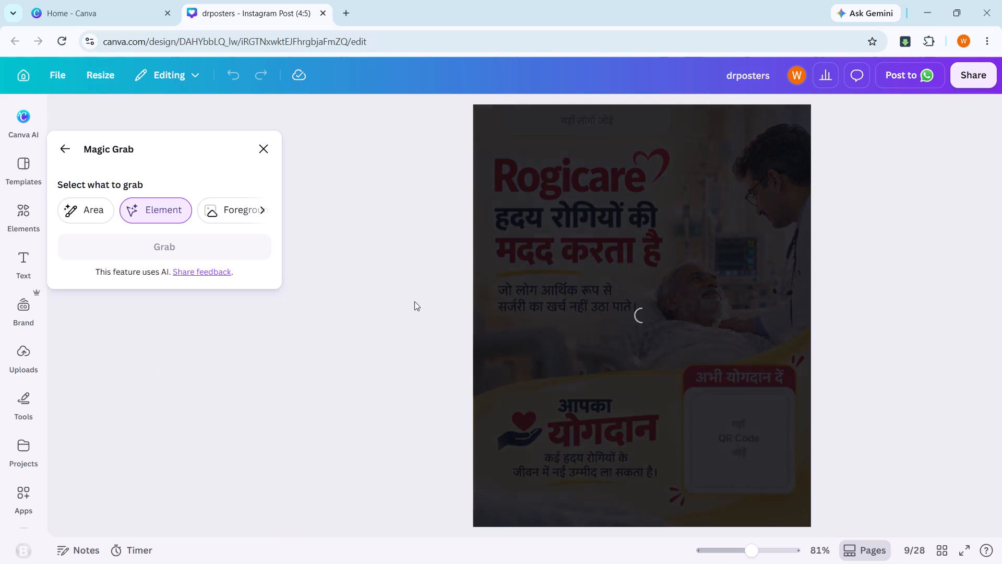
{"action": "left_click", "coordinate": [532, 268]}
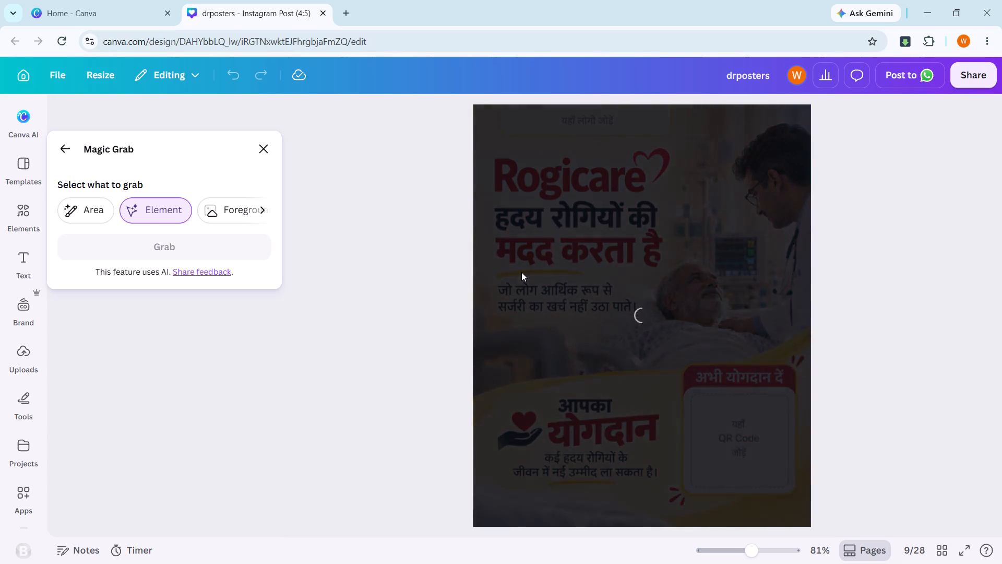
{"action": "left_click", "coordinate": [521, 272]}
{"action": "left_click", "coordinate": [521, 272]}
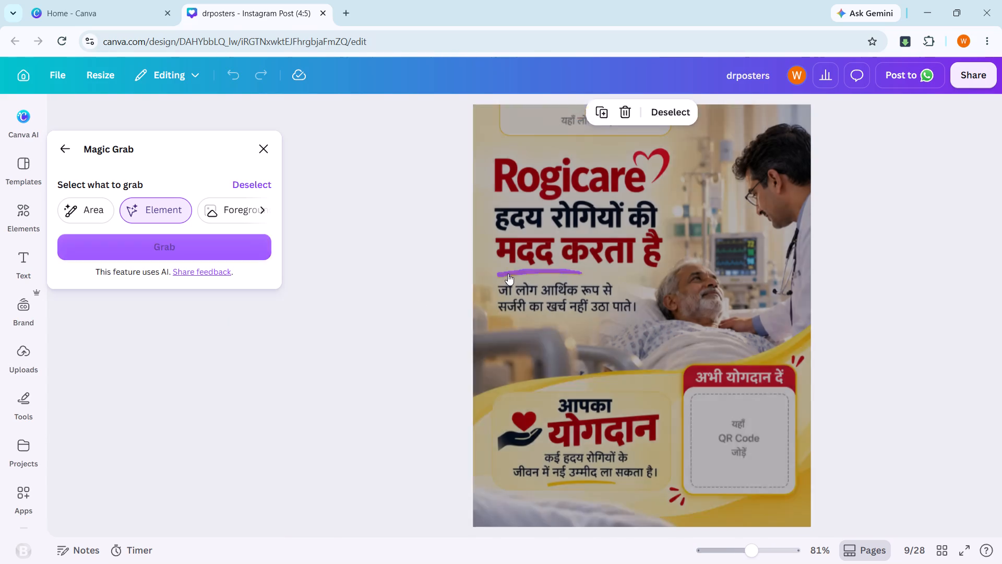
{"action": "left_click", "coordinate": [216, 252]}
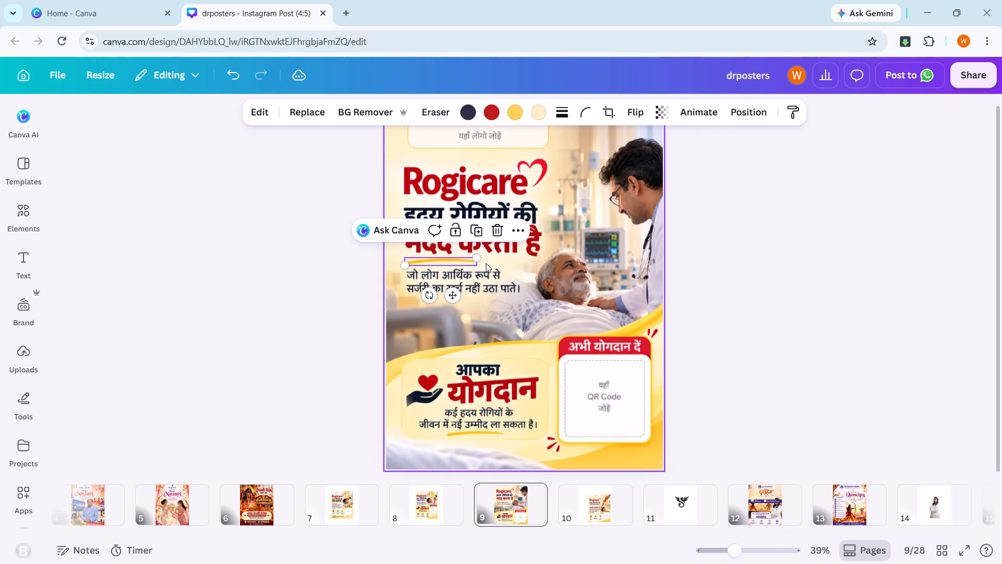
{"action": "left_click", "coordinate": [495, 229]}
{"action": "left_click", "coordinate": [798, 221]}
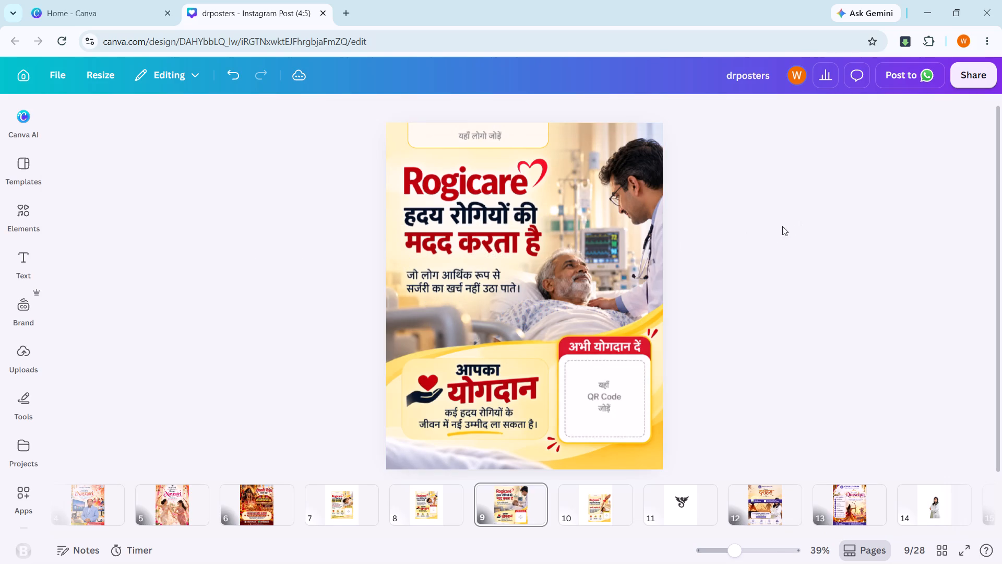
Erase the यहाँ लोगो जोड़ें logo placeholder at the top of the doctor poster with the Magic Eraser area brush.
{"action": "left_click", "coordinate": [493, 133]}
{"action": "left_click", "coordinate": [507, 110]}
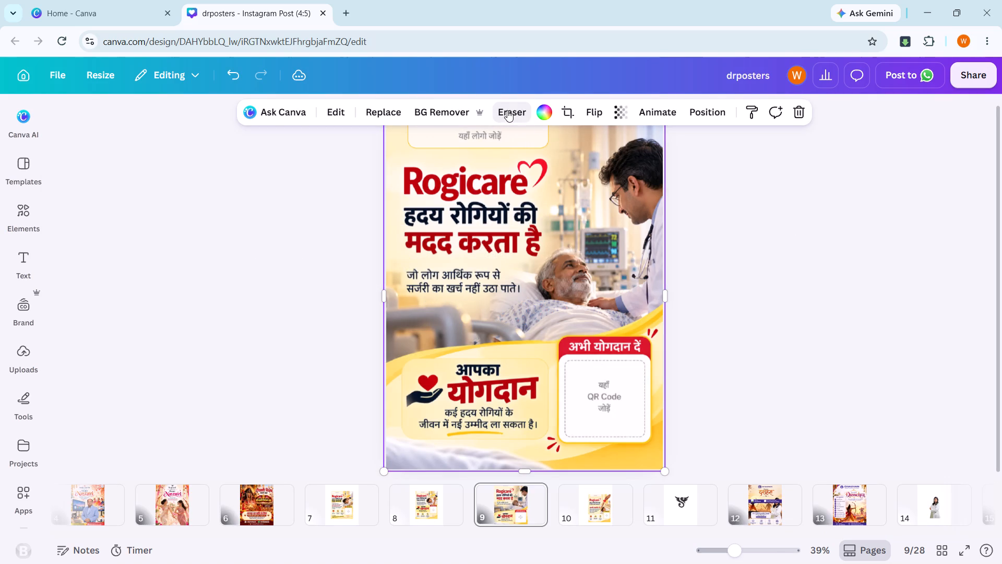
{"action": "left_click", "coordinate": [528, 146]}
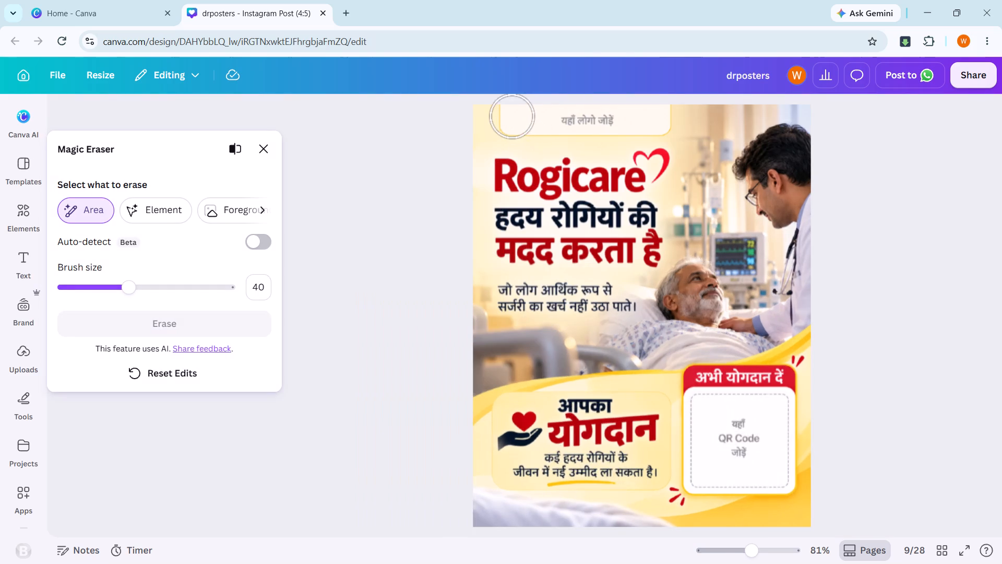
{"action": "left_click_drag", "start_coordinate": [508, 119], "coordinate": [595, 120]}
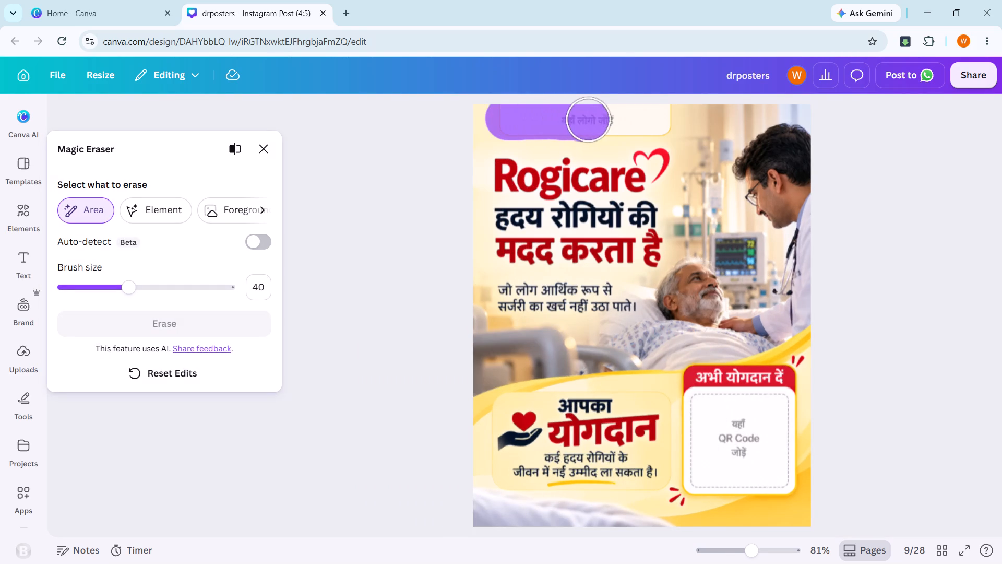
{"action": "left_click_drag", "start_coordinate": [595, 120], "coordinate": [659, 116]}
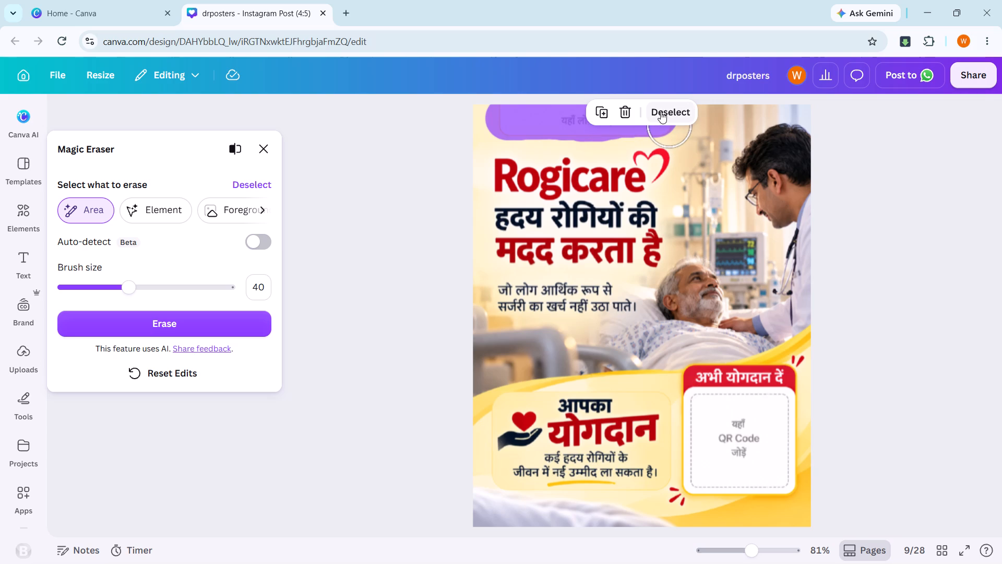
{"action": "left_click", "coordinate": [257, 327]}
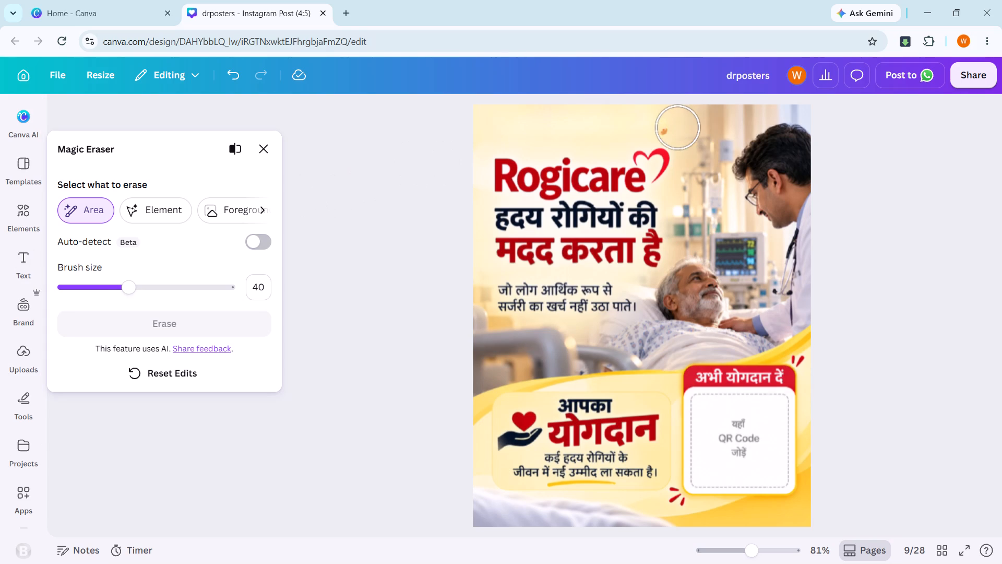
Erase the small orange speck above the Rogicare heart using a Magic Eraser brush size of 16, and close the eraser.
{"action": "left_click", "coordinate": [87, 287]}
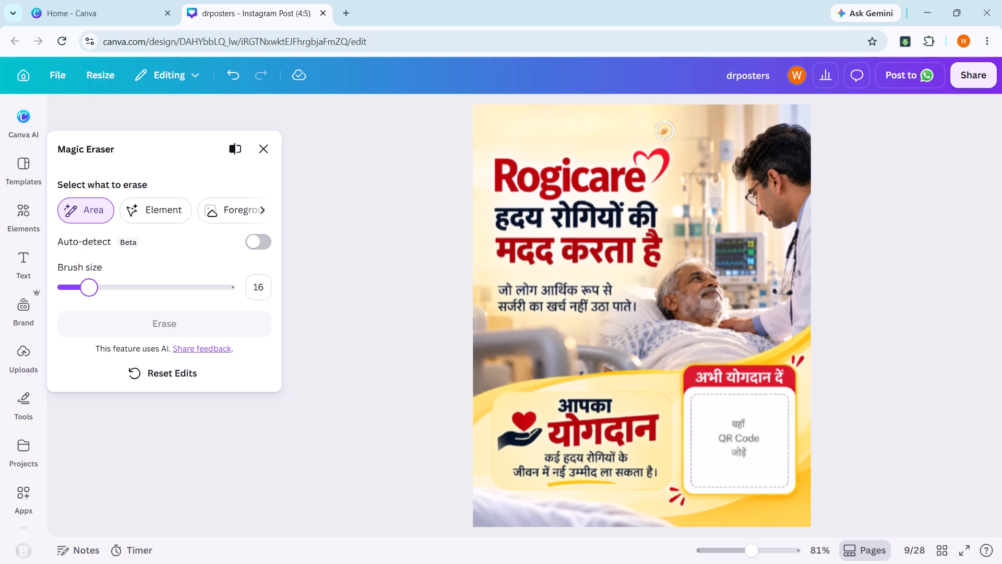
{"action": "left_click", "coordinate": [664, 130]}
{"action": "left_click", "coordinate": [207, 325]}
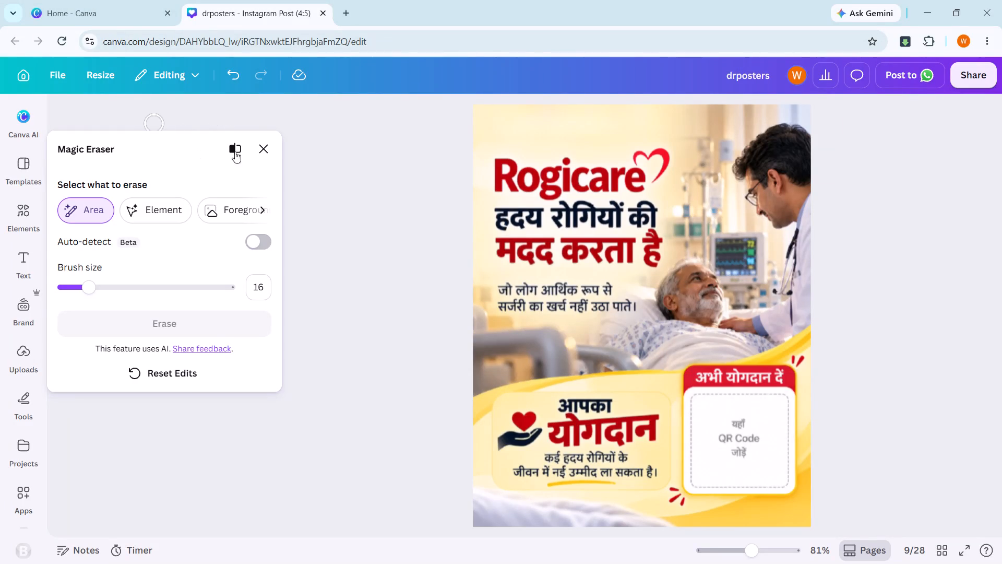
{"action": "left_click", "coordinate": [259, 153]}
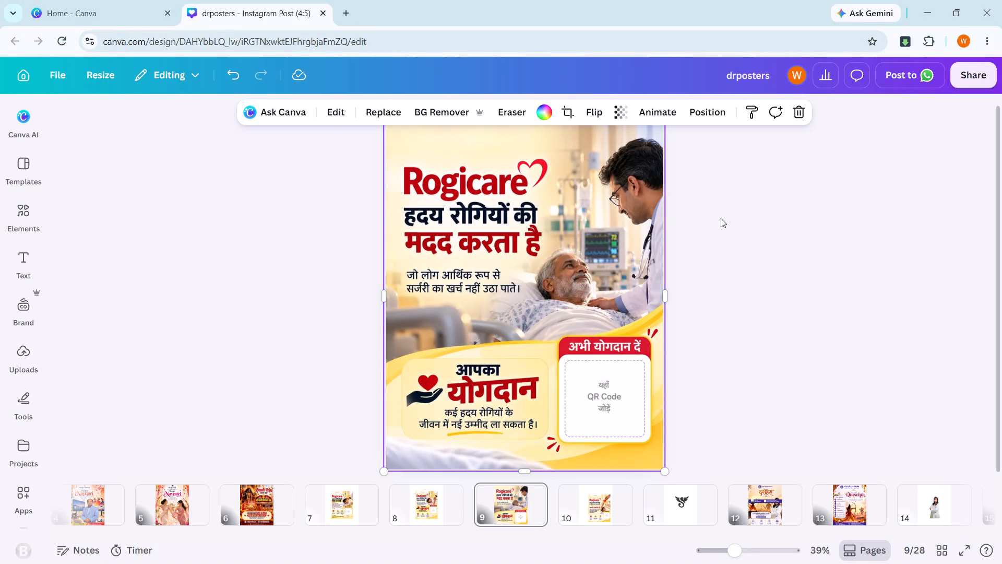
{"action": "left_click", "coordinate": [721, 218]}
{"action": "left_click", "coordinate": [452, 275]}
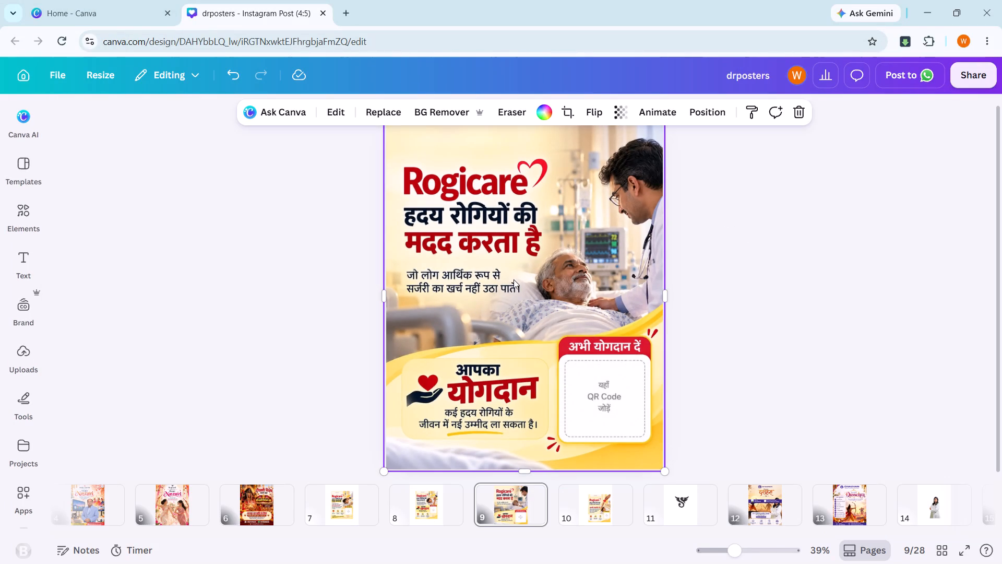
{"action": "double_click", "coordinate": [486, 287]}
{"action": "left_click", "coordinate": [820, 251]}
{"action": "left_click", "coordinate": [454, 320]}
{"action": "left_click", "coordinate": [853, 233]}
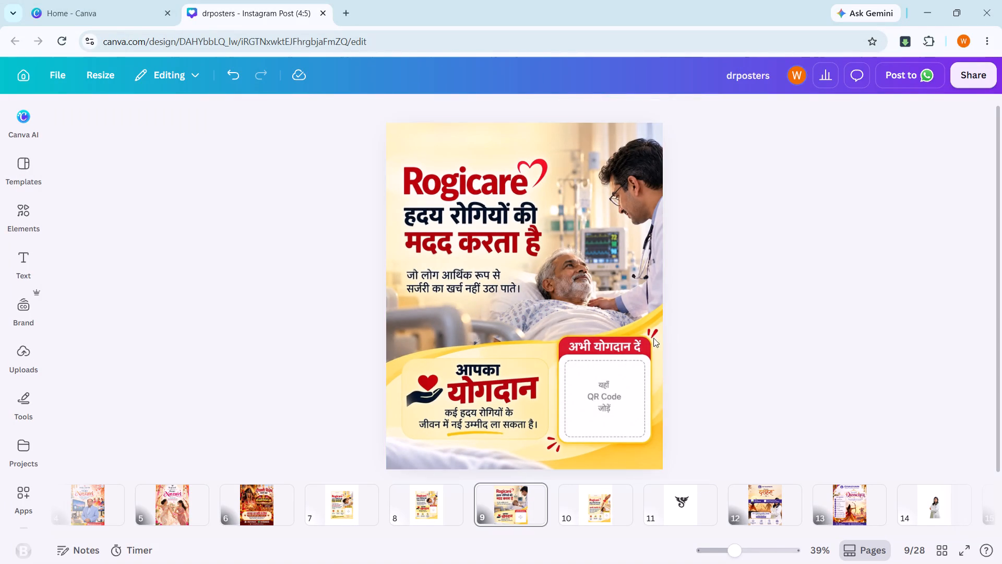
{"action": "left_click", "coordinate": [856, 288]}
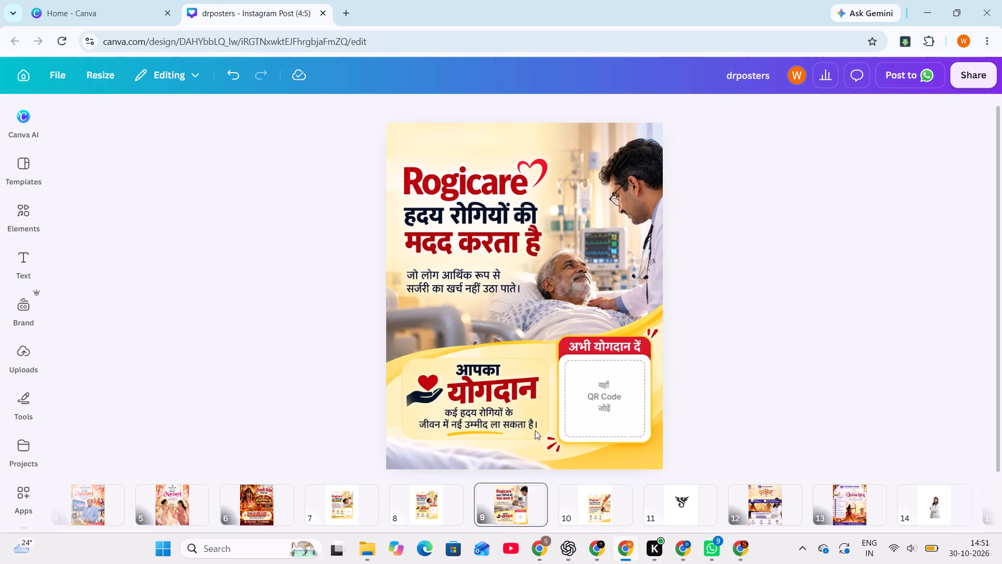
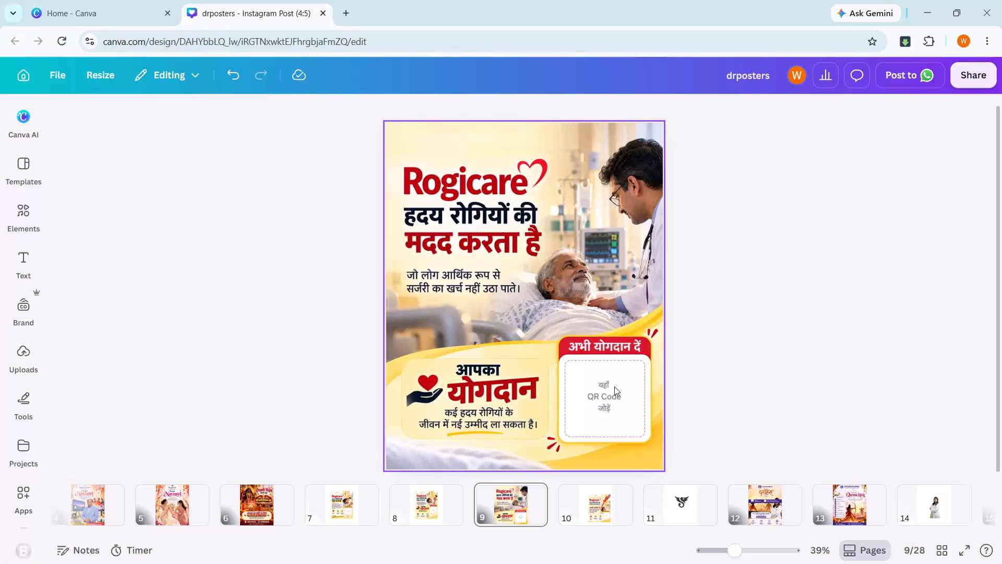
Shrink the Rogicare QR code and place it over the यहाँ QR Code जोड़ें placeholder under अभी योगदान दें on page 9.
{"action": "left_click_drag", "start_coordinate": [613, 383], "coordinate": [589, 346]}
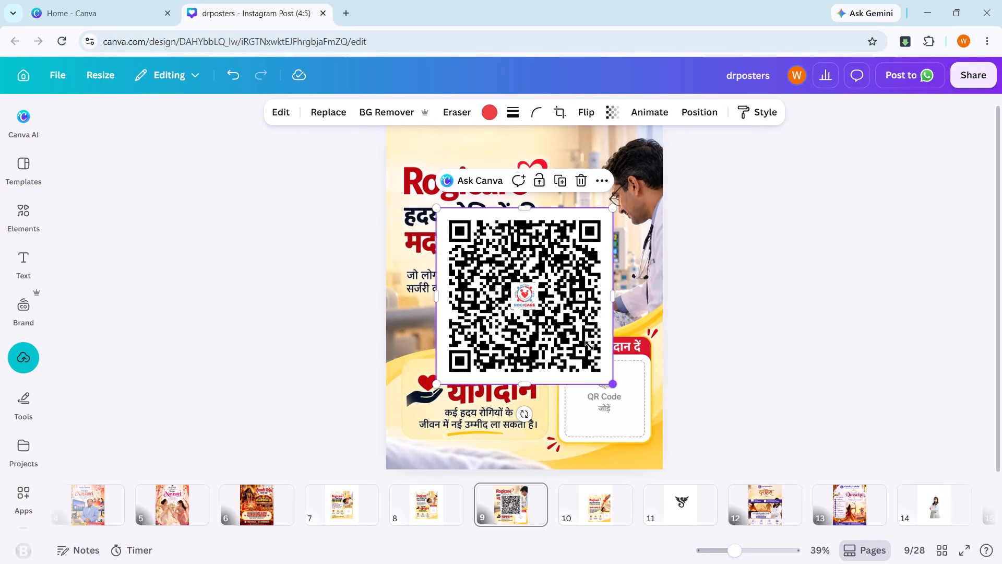
{"action": "left_click_drag", "start_coordinate": [589, 346], "coordinate": [505, 257]}
{"action": "left_click", "coordinate": [379, 103]}
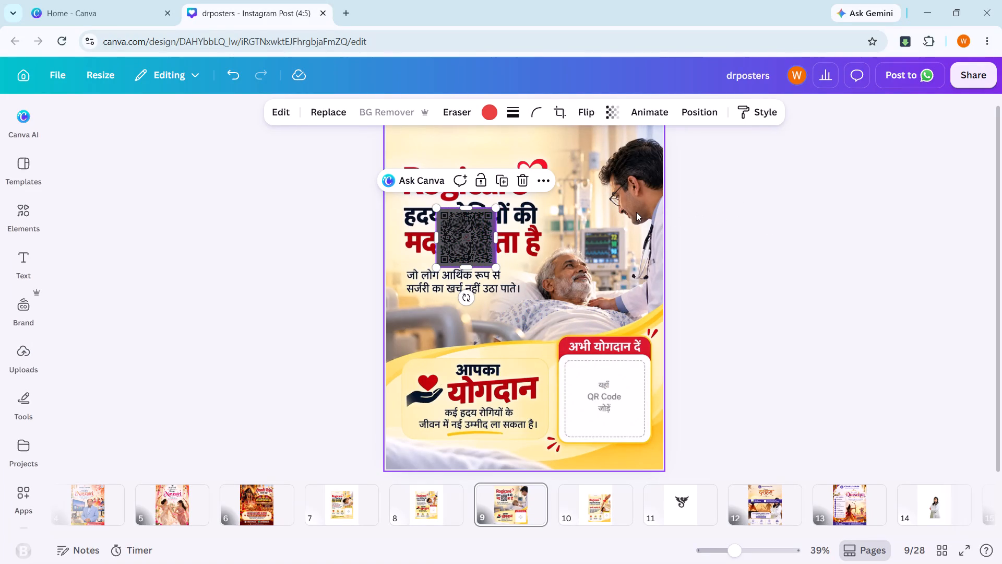
{"action": "left_click_drag", "start_coordinate": [458, 228], "coordinate": [596, 389]}
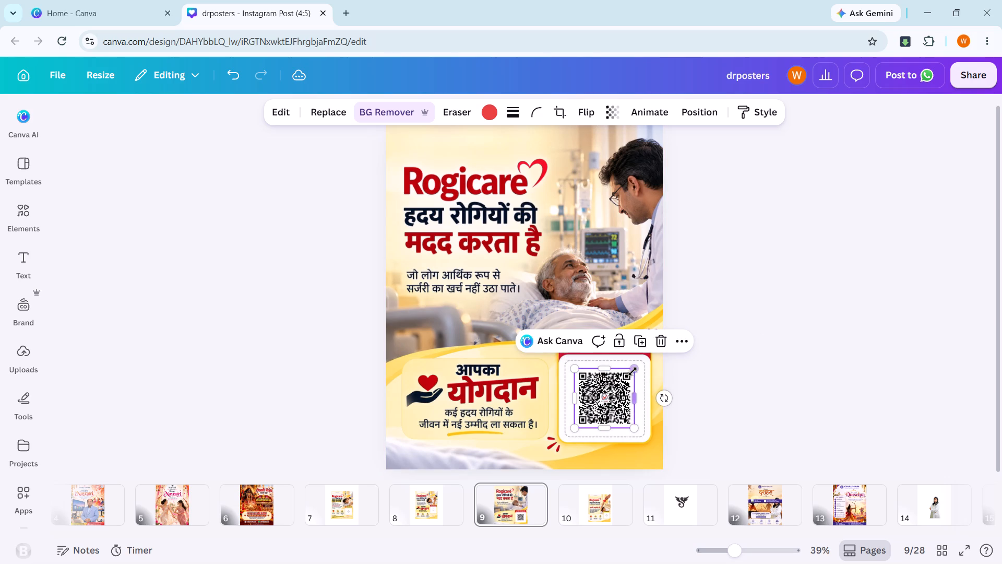
{"action": "left_click_drag", "start_coordinate": [633, 369], "coordinate": [643, 345]}
{"action": "left_click_drag", "start_coordinate": [627, 389], "coordinate": [617, 396]}
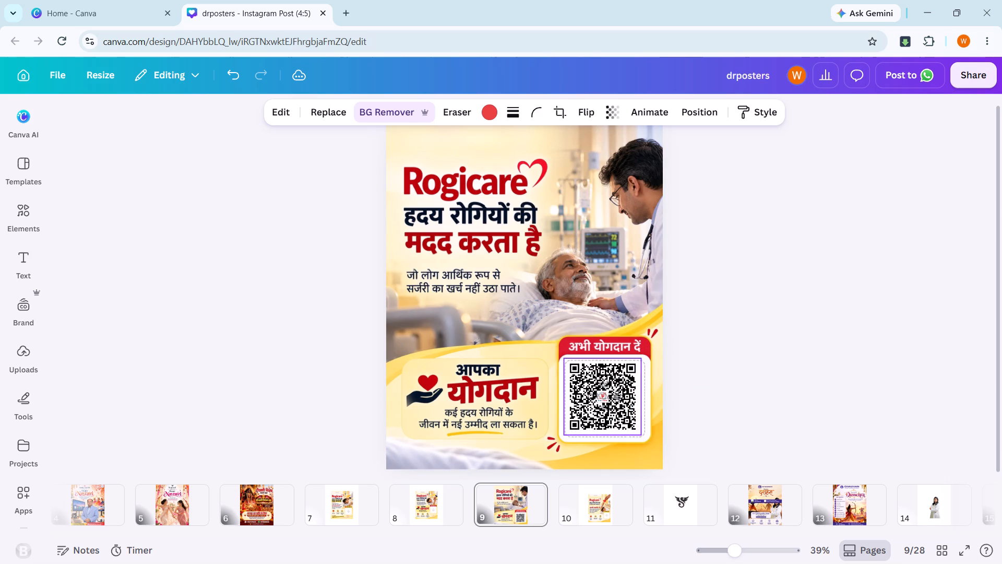
{"action": "left_click_drag", "start_coordinate": [617, 396], "coordinate": [618, 398]}
{"action": "left_click", "coordinate": [775, 358]}
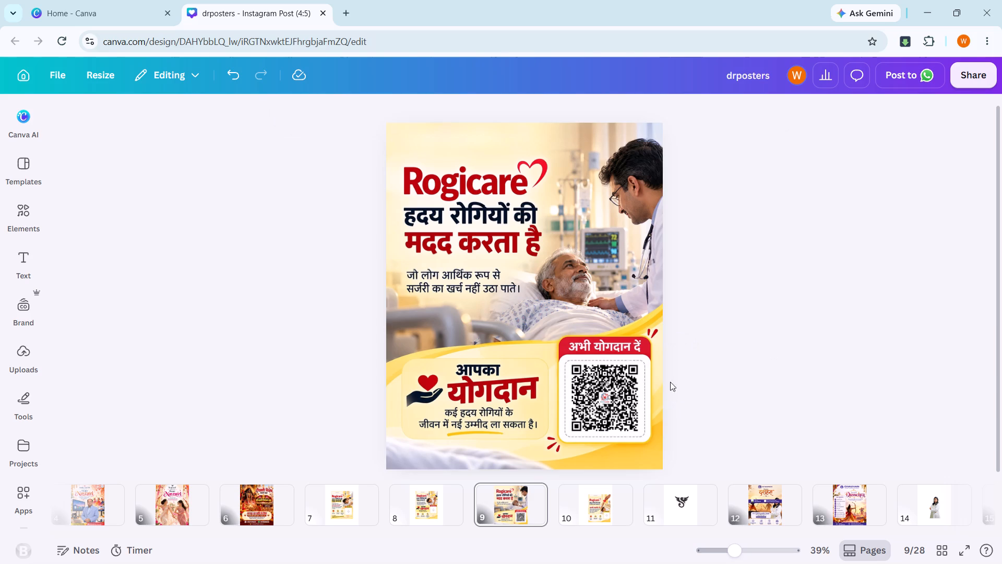
Enlarge the QR code slightly and nudge it down so it fills the dashed frame inside the white box.
{"action": "left_click", "coordinate": [623, 391]}
{"action": "left_click_drag", "start_coordinate": [640, 361], "coordinate": [641, 344]}
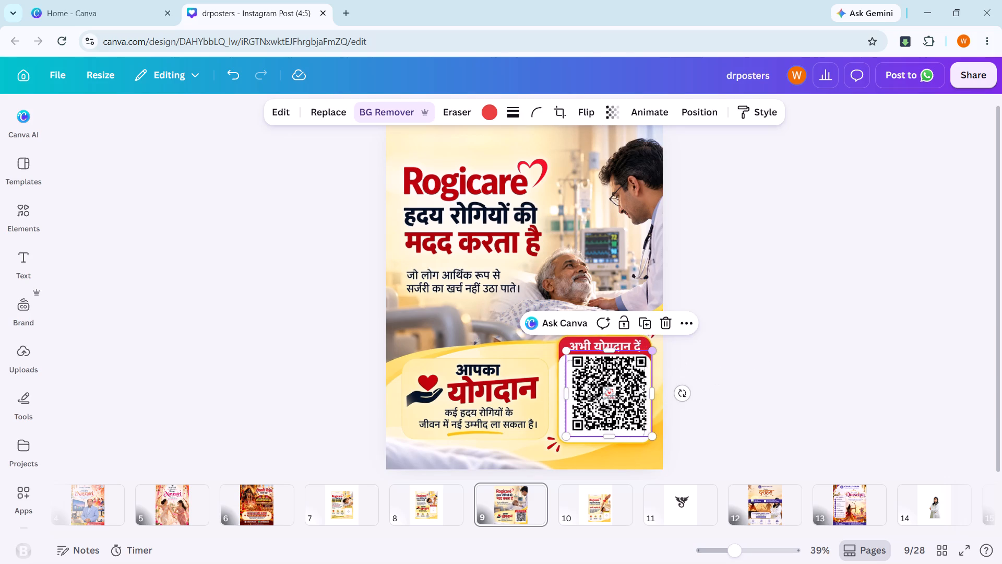
{"action": "left_click_drag", "start_coordinate": [636, 386], "coordinate": [631, 391]}
{"action": "left_click", "coordinate": [747, 344]}
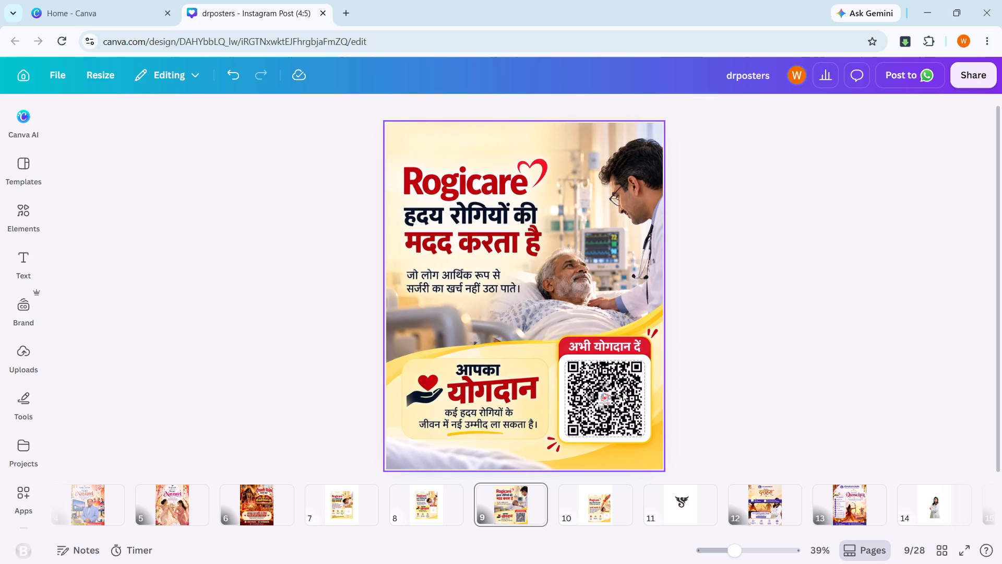
{"action": "left_click", "coordinate": [620, 392]}
{"action": "key", "text": "Down"}
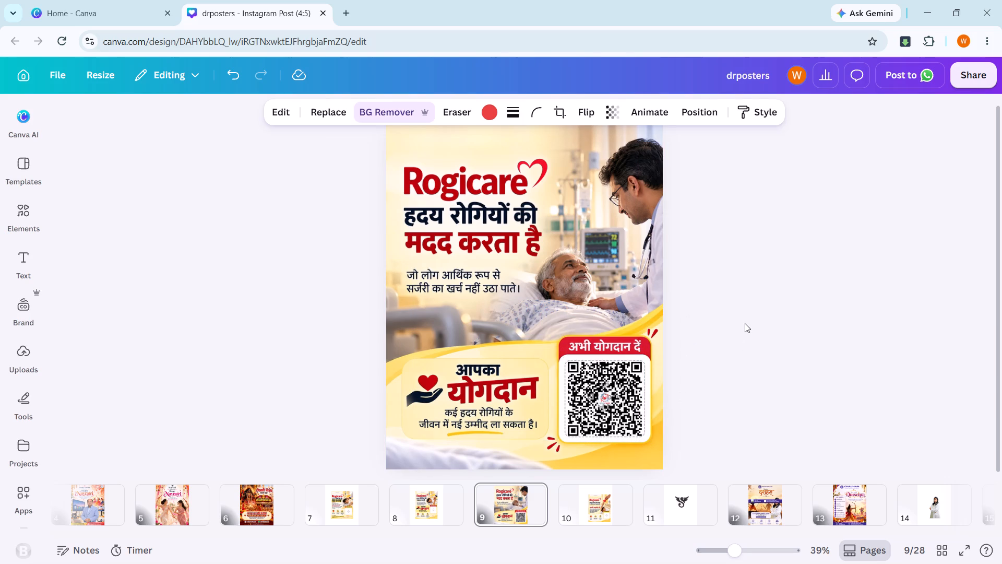
{"action": "double_click", "coordinate": [745, 323]}
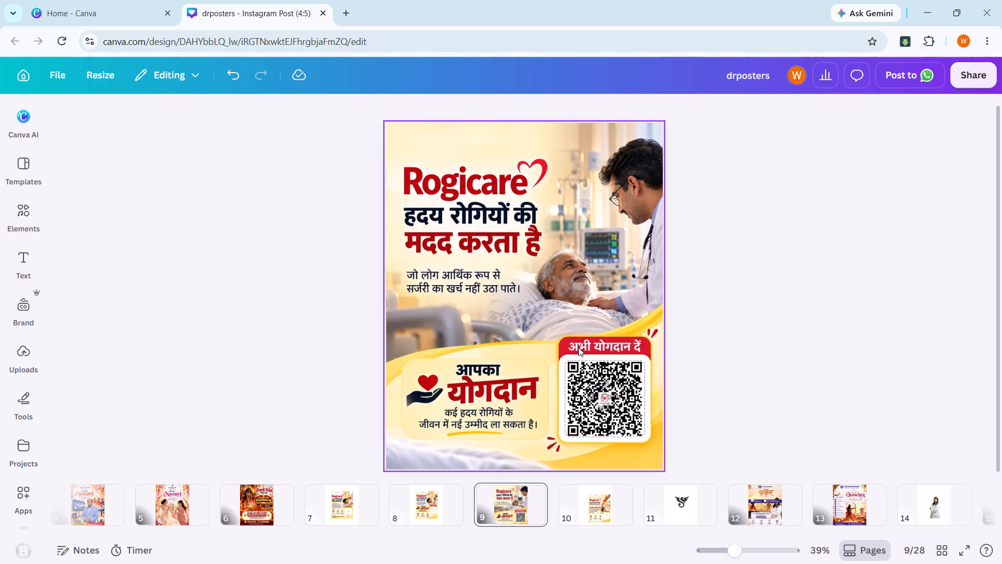
{"action": "left_click", "coordinate": [789, 263]}
Crop the page 7 poster image to only the six-line paragraph from आपके सहयोग से हम to दे सकते हैं।.
{"action": "left_click", "coordinate": [595, 501]}
{"action": "left_click", "coordinate": [517, 509]}
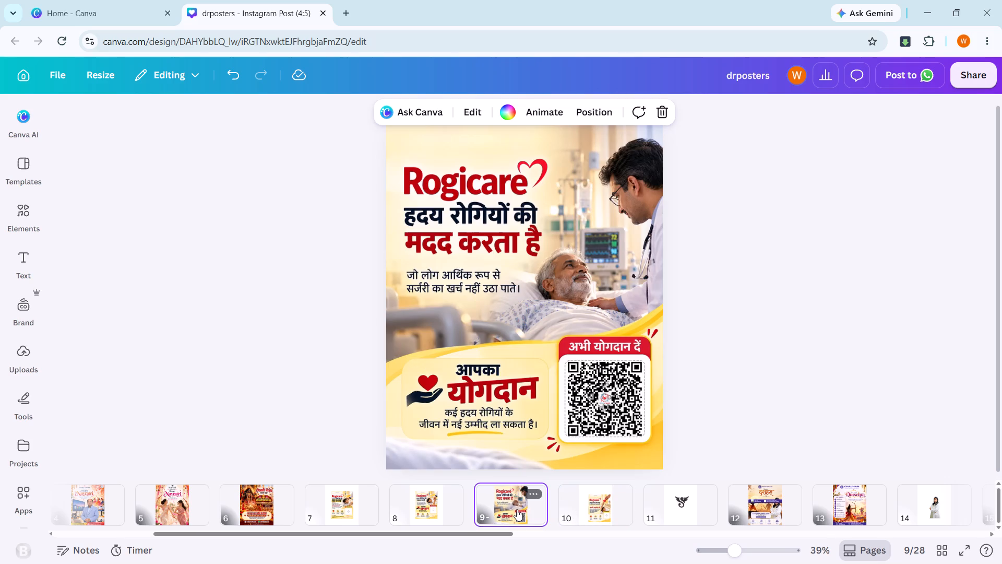
{"action": "left_click", "coordinate": [591, 506]}
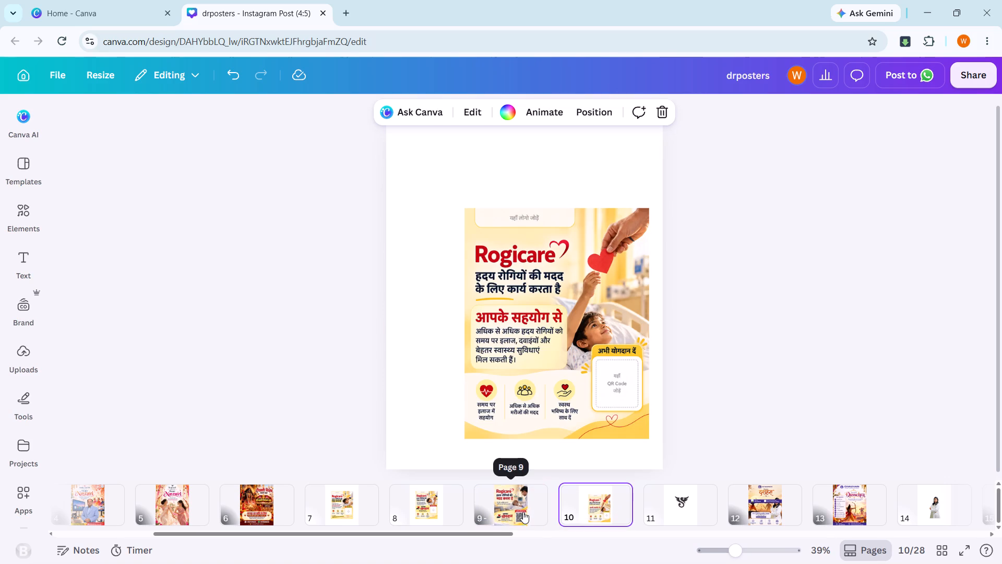
{"action": "left_click", "coordinate": [524, 510]}
{"action": "left_click", "coordinate": [449, 502]}
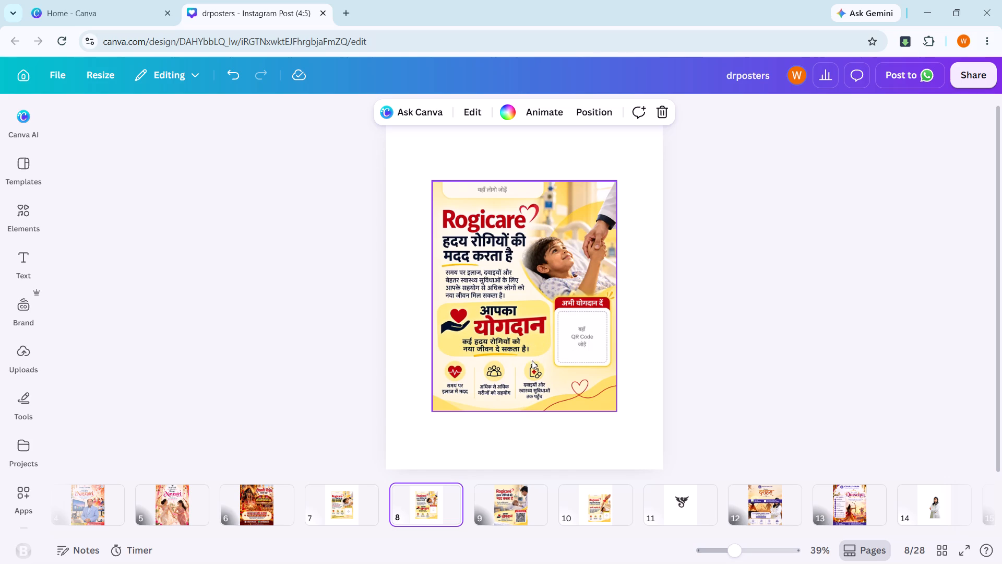
{"action": "left_click", "coordinate": [331, 505]}
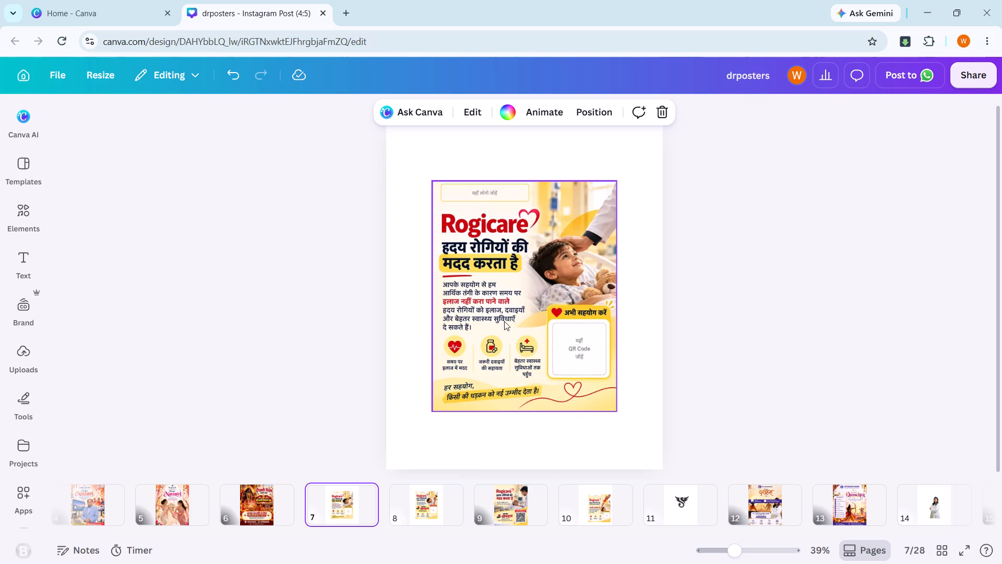
{"action": "left_click", "coordinate": [459, 308]}
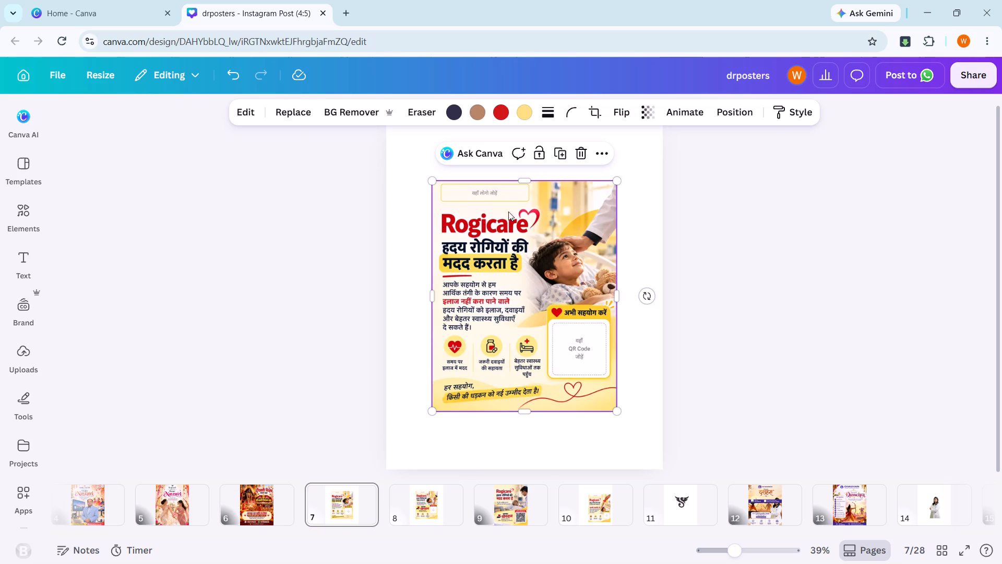
{"action": "left_click_drag", "start_coordinate": [527, 180], "coordinate": [523, 264]}
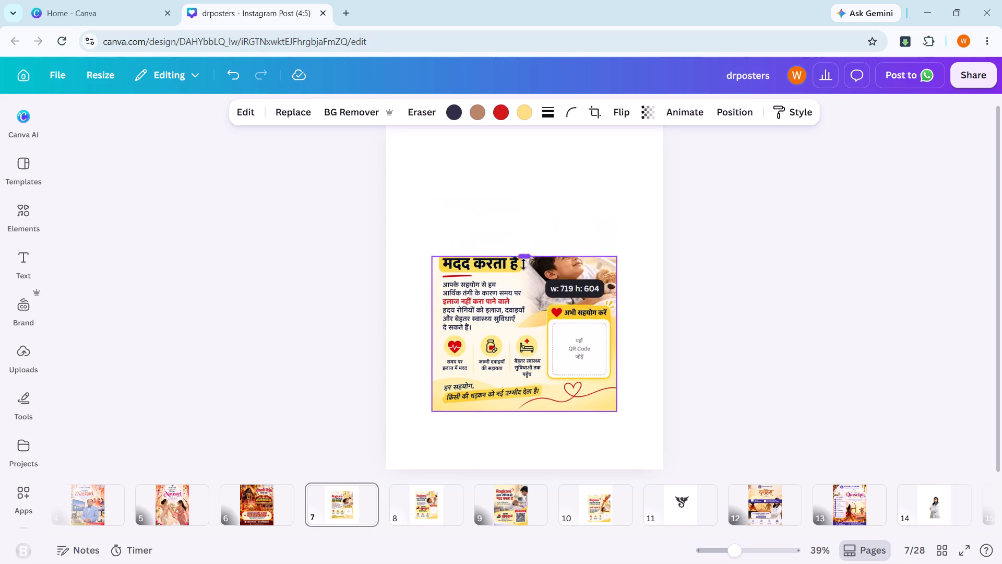
{"action": "left_click_drag", "start_coordinate": [523, 264], "coordinate": [523, 279]}
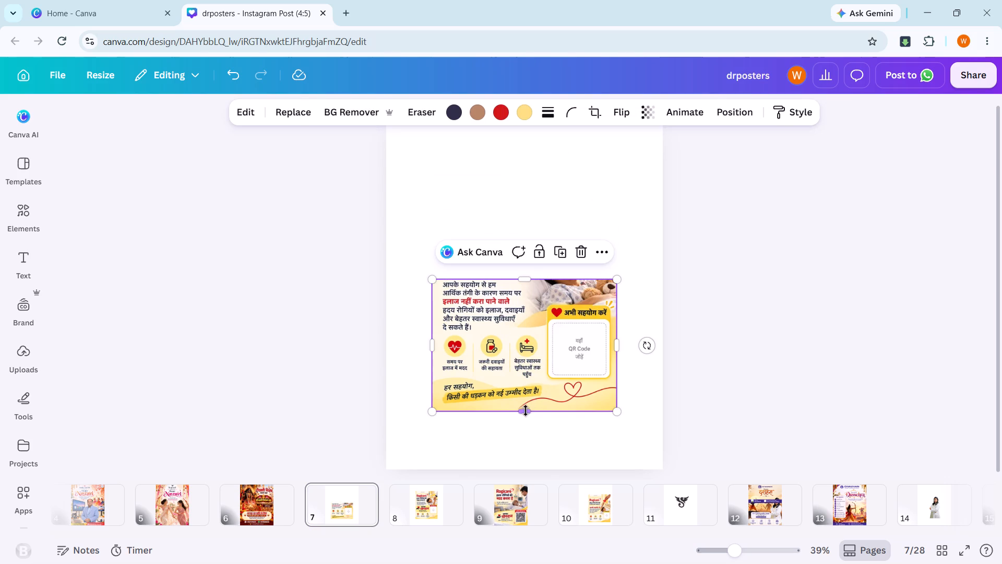
{"action": "left_click_drag", "start_coordinate": [526, 410], "coordinate": [510, 336]}
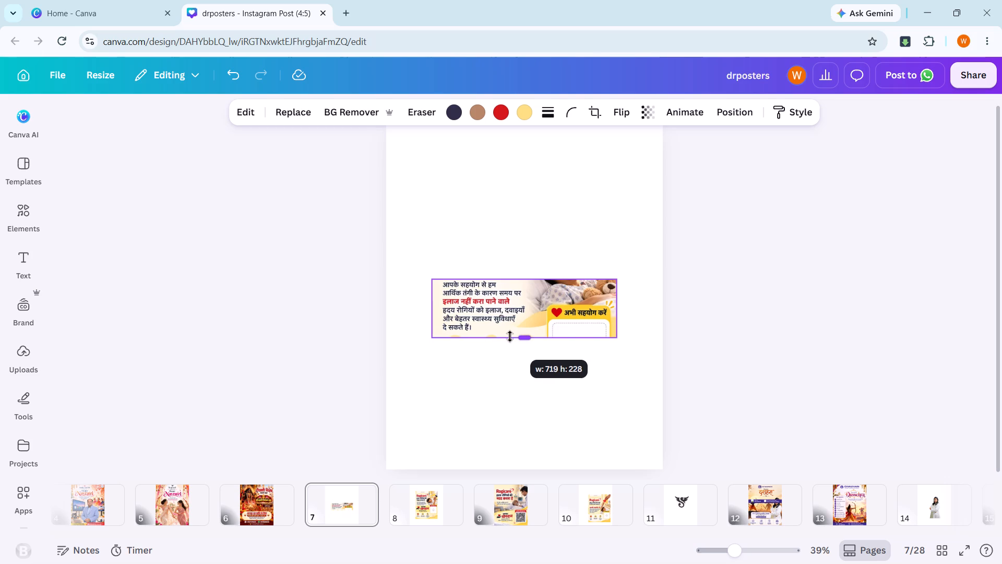
{"action": "left_click_drag", "start_coordinate": [510, 336], "coordinate": [509, 333]}
{"action": "left_click_drag", "start_coordinate": [615, 302], "coordinate": [526, 307]}
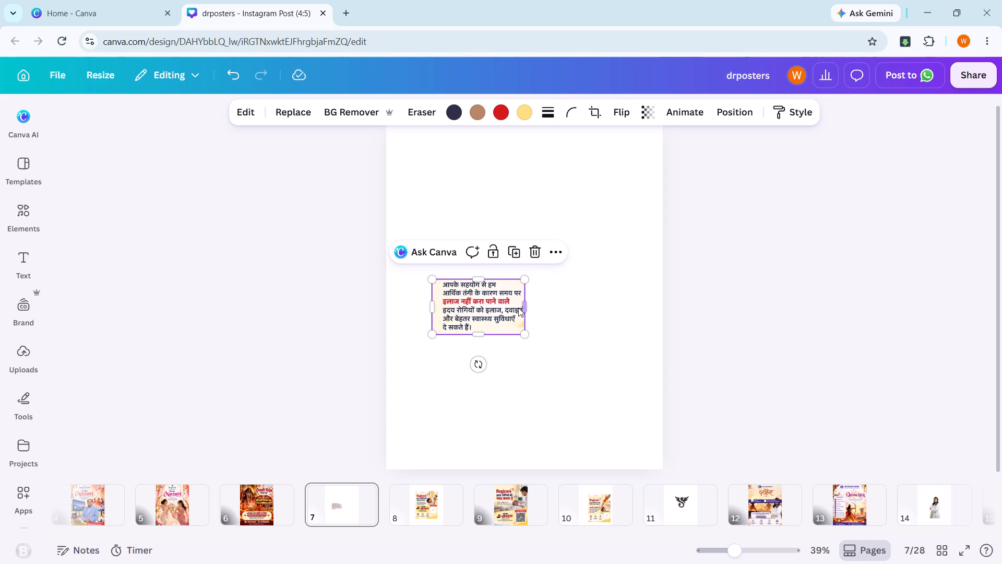
{"action": "left_click_drag", "start_coordinate": [526, 308], "coordinate": [531, 308]}
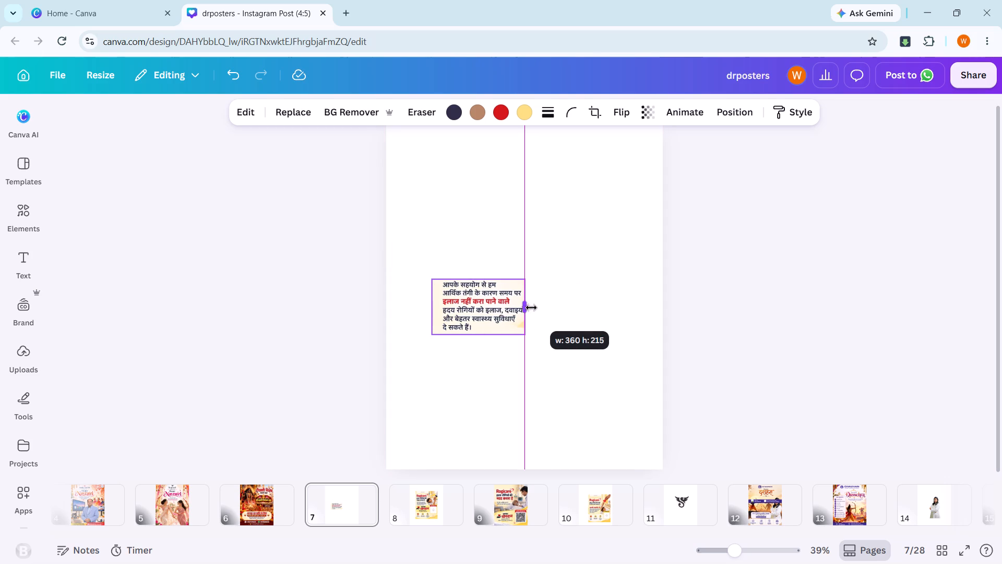
{"action": "left_click_drag", "start_coordinate": [531, 308], "coordinate": [533, 305]}
{"action": "left_click", "coordinate": [560, 275]}
{"action": "left_click", "coordinate": [509, 305]}
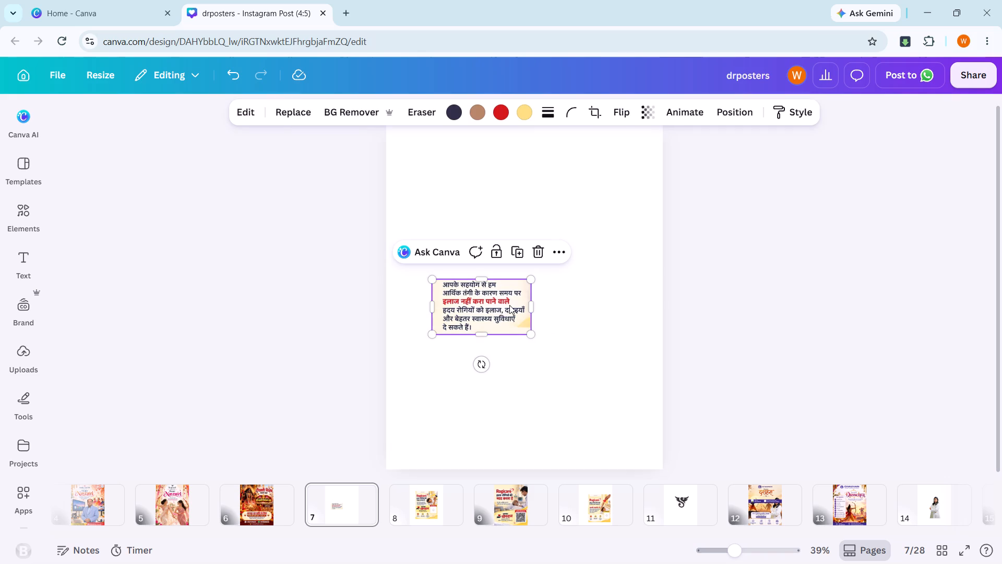
{"action": "left_click", "coordinate": [589, 295]}
Move the cropped paragraph image from page 7 to page 9 and place it just above the आपका योगदान block.
{"action": "left_click", "coordinate": [483, 306]}
{"action": "key", "text": "ctrl+x"}
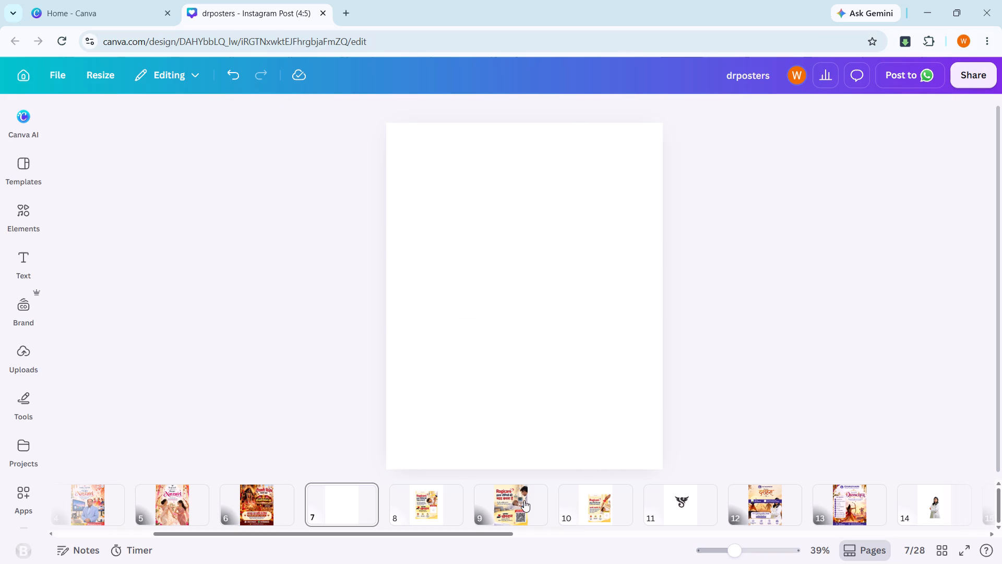
{"action": "left_click", "coordinate": [523, 501]}
{"action": "left_click", "coordinate": [531, 367]}
{"action": "key", "text": "ctrl+v"}
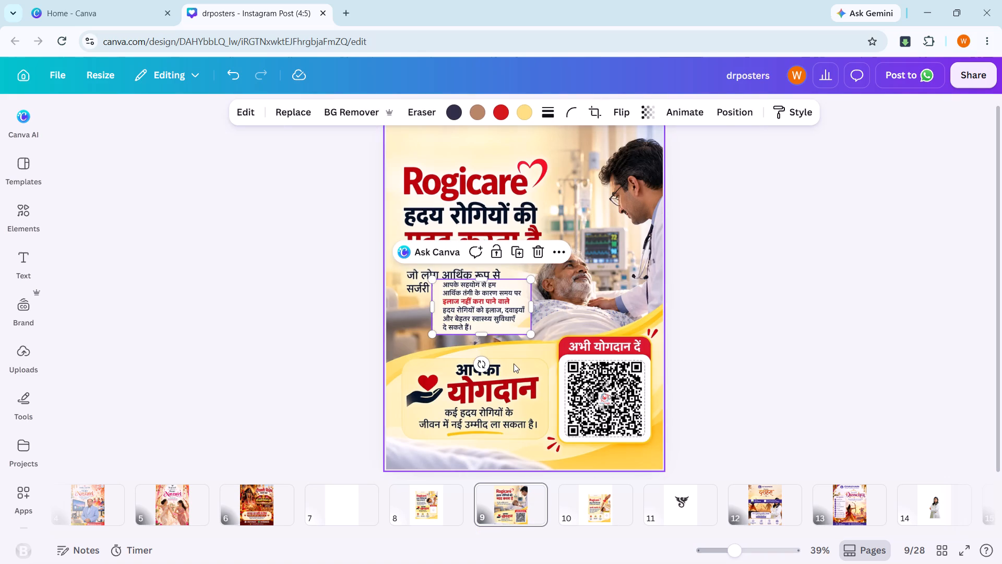
{"action": "left_click_drag", "start_coordinate": [493, 294], "coordinate": [454, 276]}
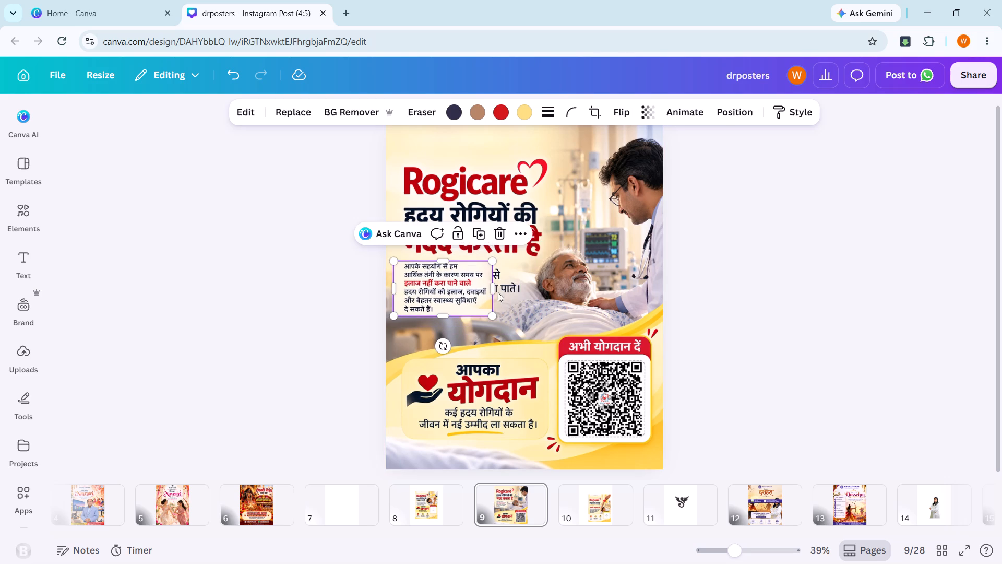
{"action": "left_click", "coordinate": [492, 293]}
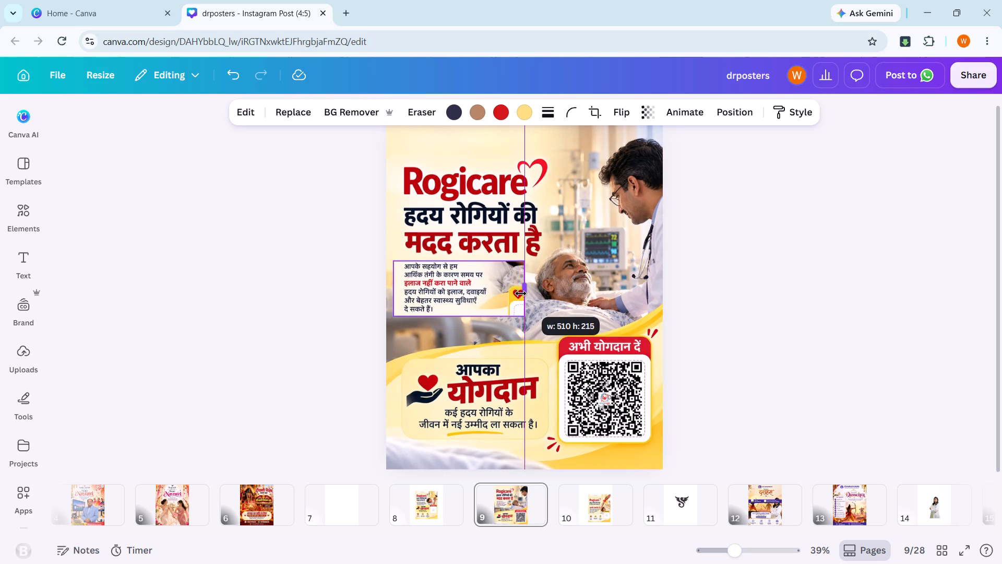
{"action": "left_click_drag", "start_coordinate": [449, 297], "coordinate": [487, 347]}
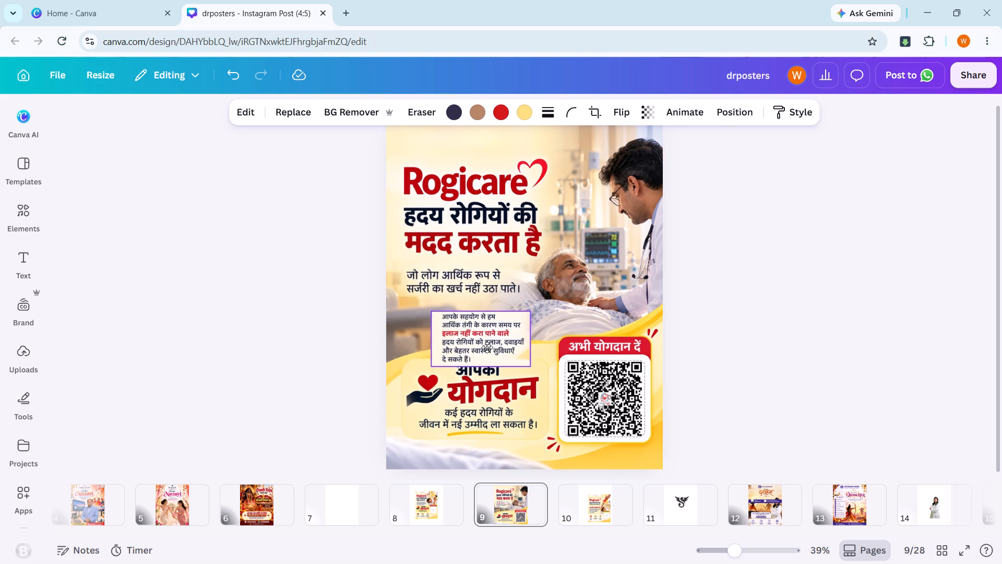
{"action": "left_click_drag", "start_coordinate": [487, 347], "coordinate": [493, 347]}
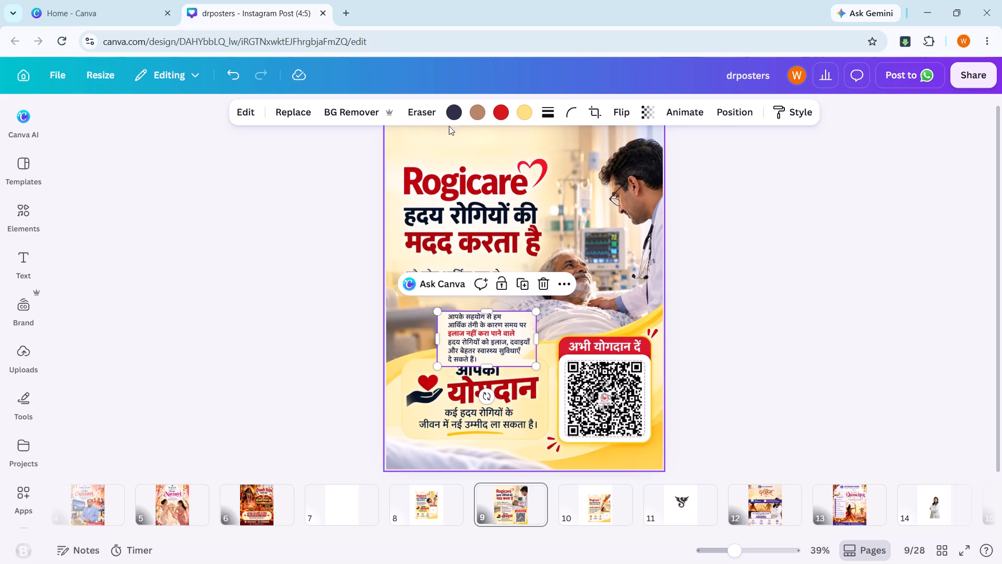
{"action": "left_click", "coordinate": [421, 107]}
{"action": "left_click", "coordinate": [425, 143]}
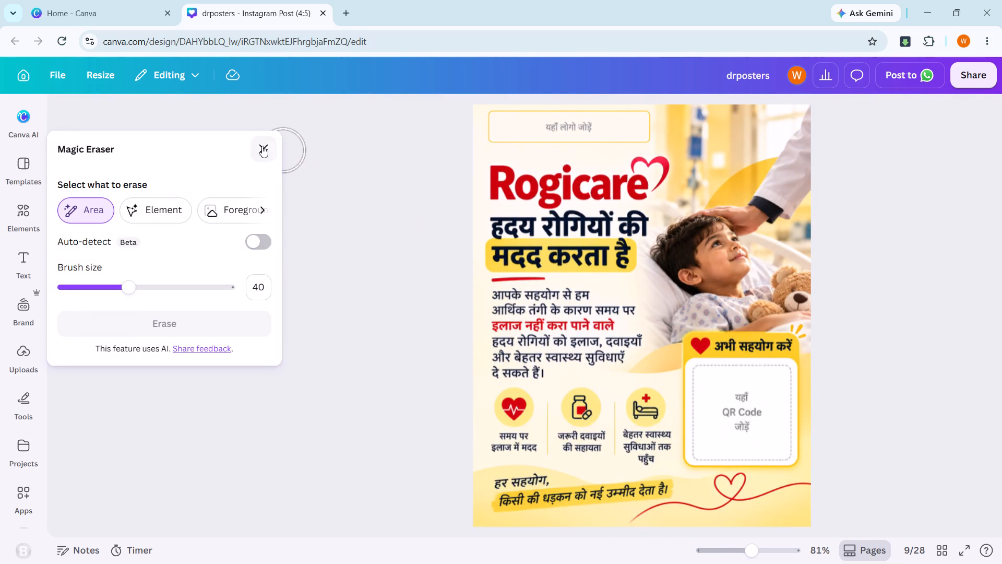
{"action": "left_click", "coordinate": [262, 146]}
Erase the two lines जो लोग आर्थिक रूप से सर्जरी का खर्च नहीं उठा पाते। from the doctor poster with the Magic Eraser area brush.
{"action": "left_click", "coordinate": [594, 286]}
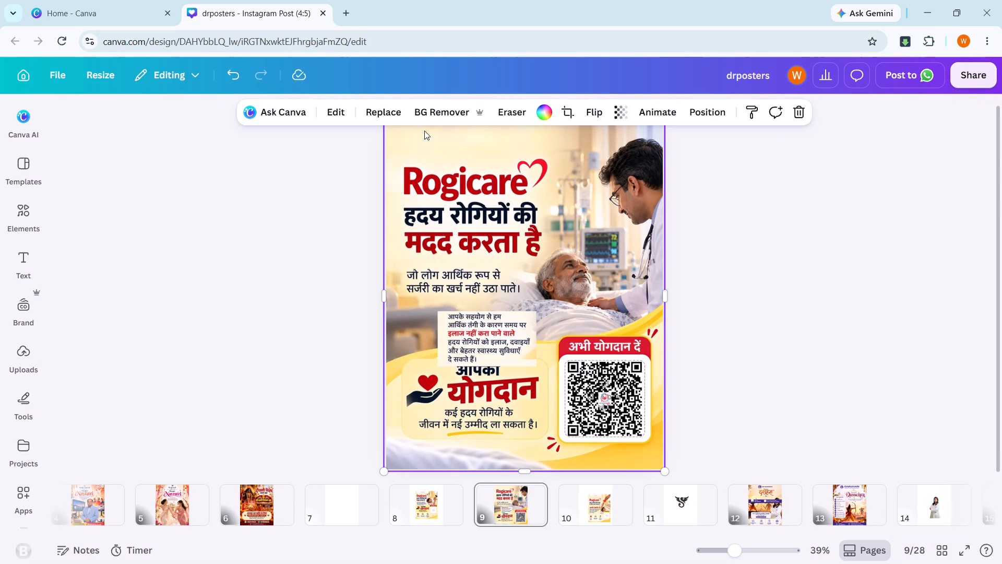
{"action": "left_click", "coordinate": [508, 110]}
{"action": "left_click", "coordinate": [529, 149]}
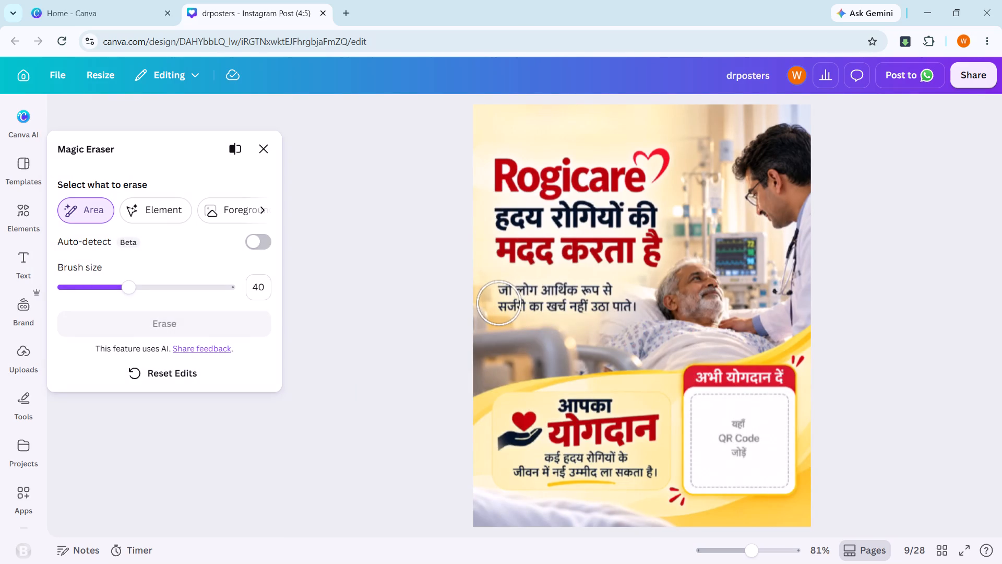
{"action": "left_click_drag", "start_coordinate": [497, 300], "coordinate": [590, 300]}
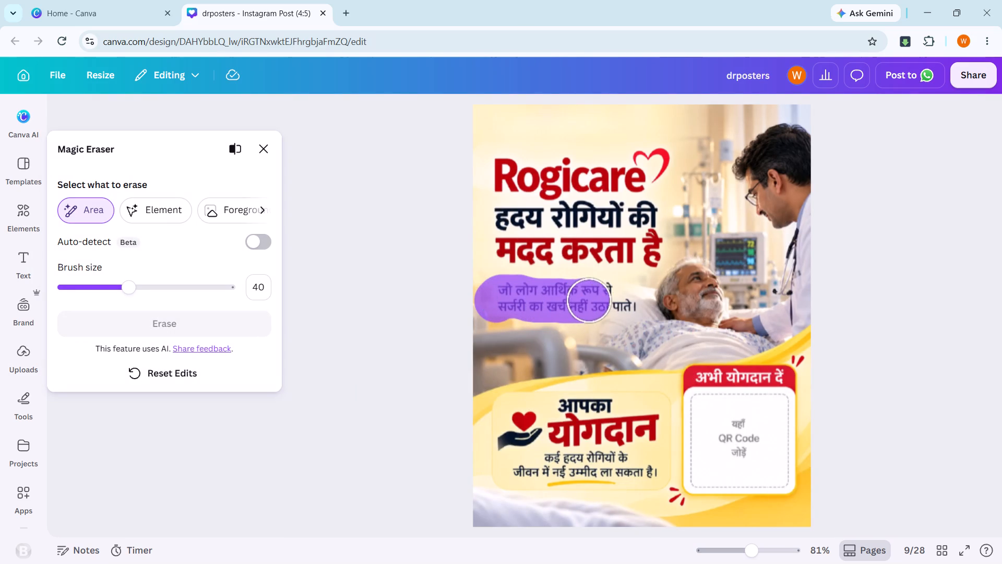
{"action": "left_click_drag", "start_coordinate": [590, 300], "coordinate": [621, 303]}
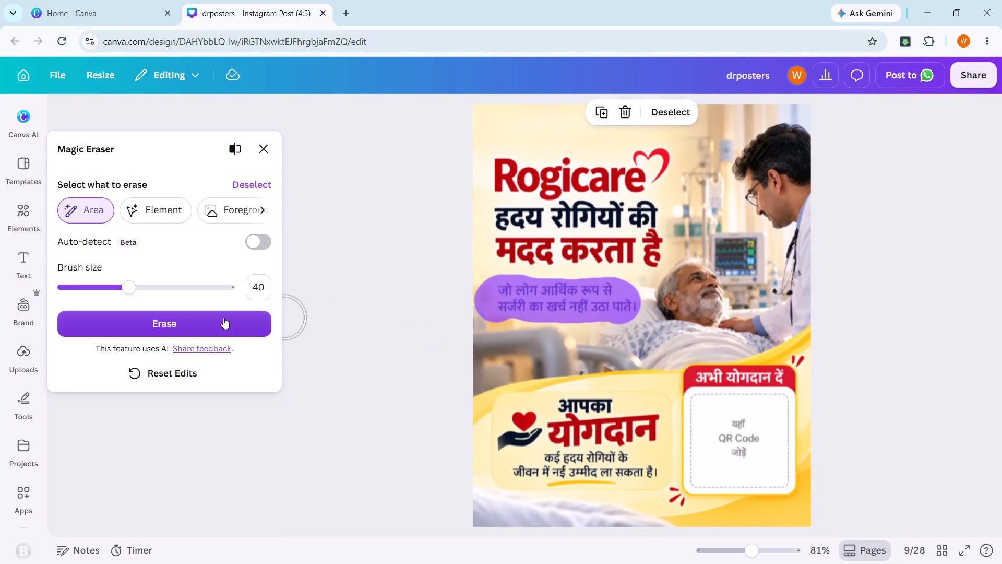
{"action": "left_click", "coordinate": [223, 318]}
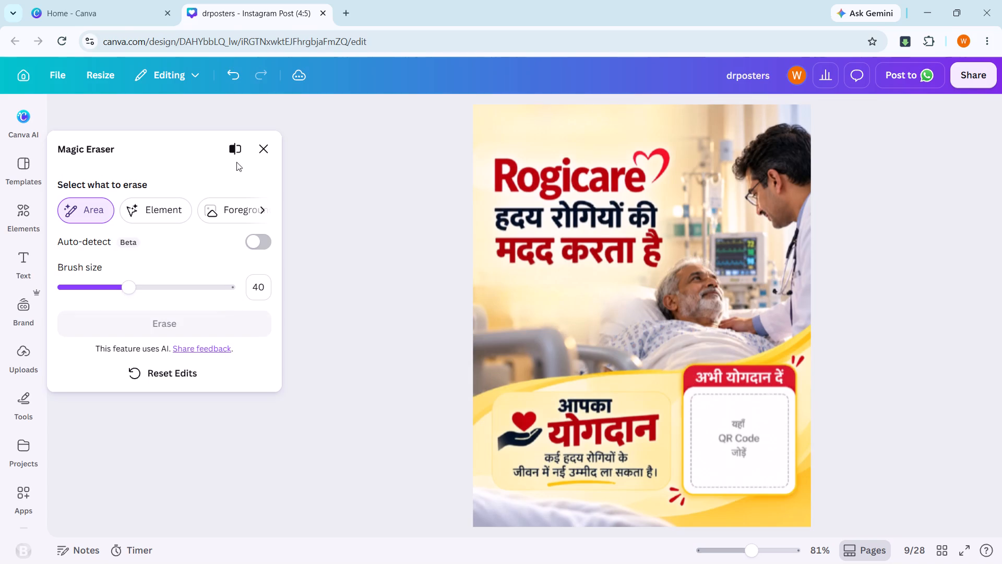
{"action": "left_click", "coordinate": [258, 145]}
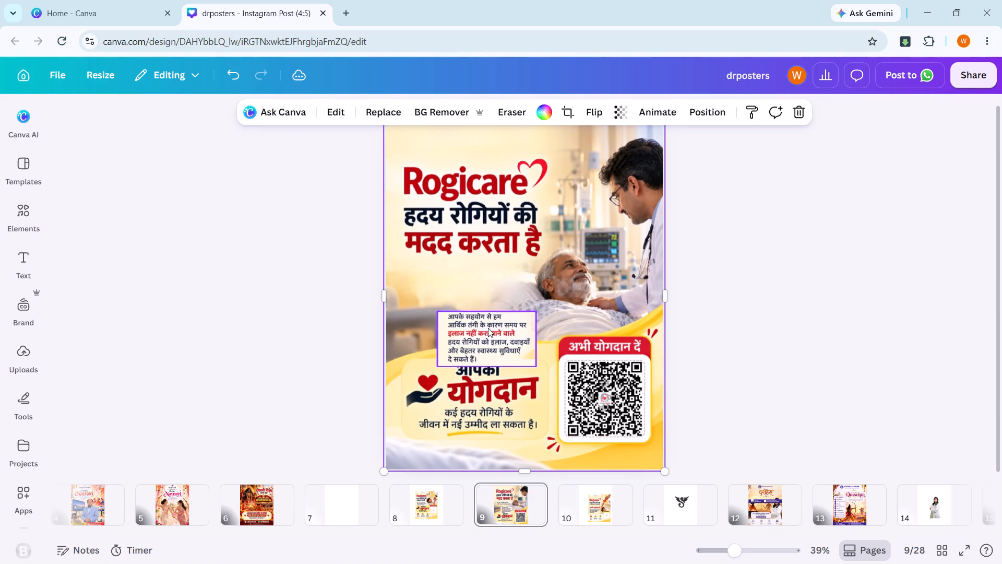
Remove the background of the cropped six-line paragraph image on page 9 and place it beneath the मदद करता है heading.
{"action": "left_click_drag", "start_coordinate": [489, 335], "coordinate": [477, 293]}
{"action": "left_click", "coordinate": [350, 117]}
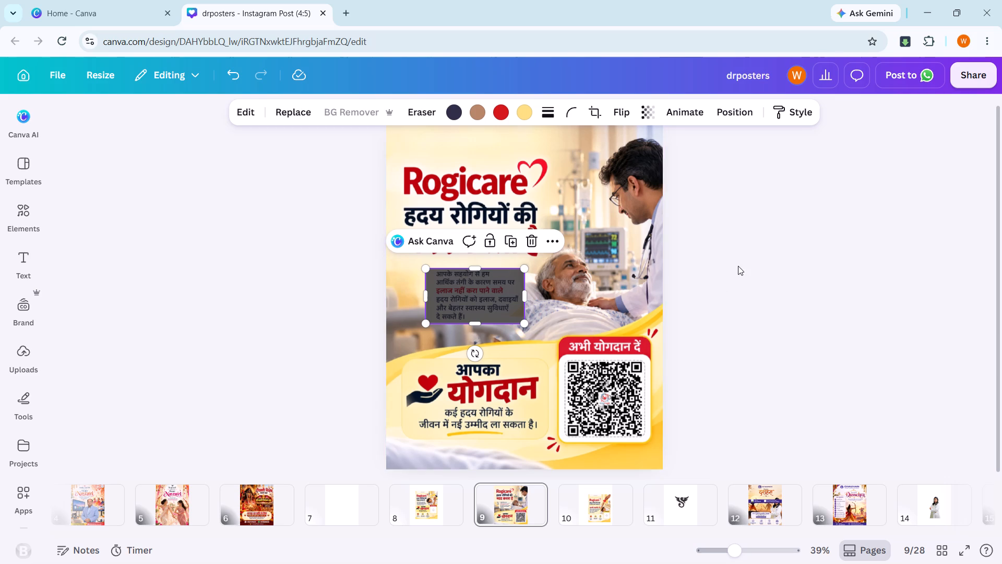
{"action": "left_click_drag", "start_coordinate": [475, 299], "coordinate": [469, 293]}
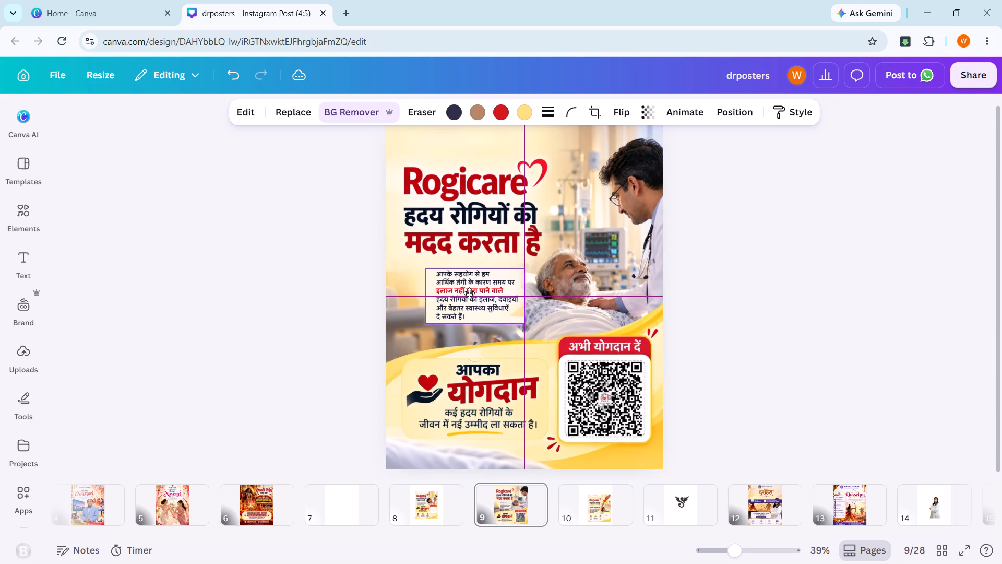
{"action": "left_click_drag", "start_coordinate": [469, 293], "coordinate": [464, 289]}
{"action": "left_click", "coordinate": [483, 285]}
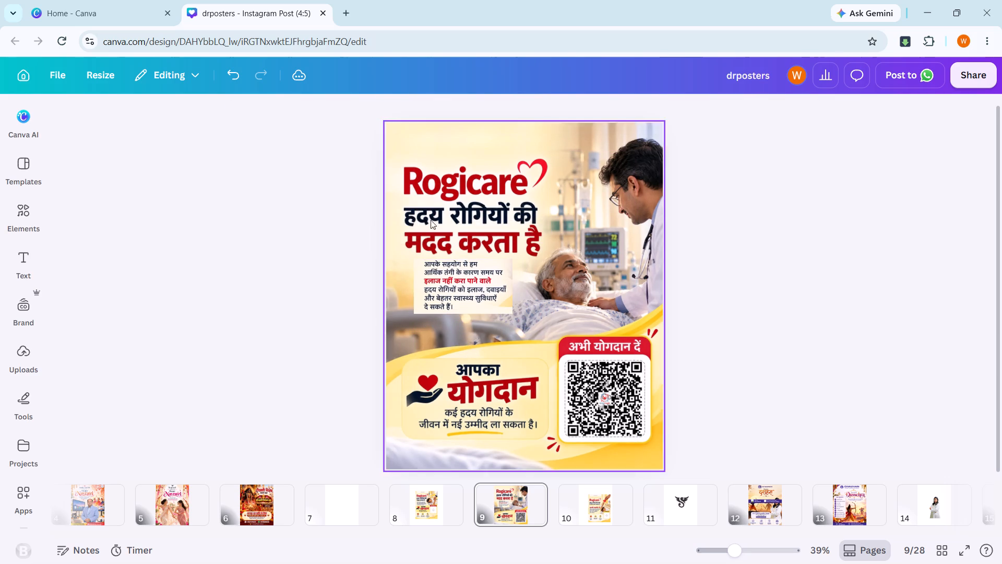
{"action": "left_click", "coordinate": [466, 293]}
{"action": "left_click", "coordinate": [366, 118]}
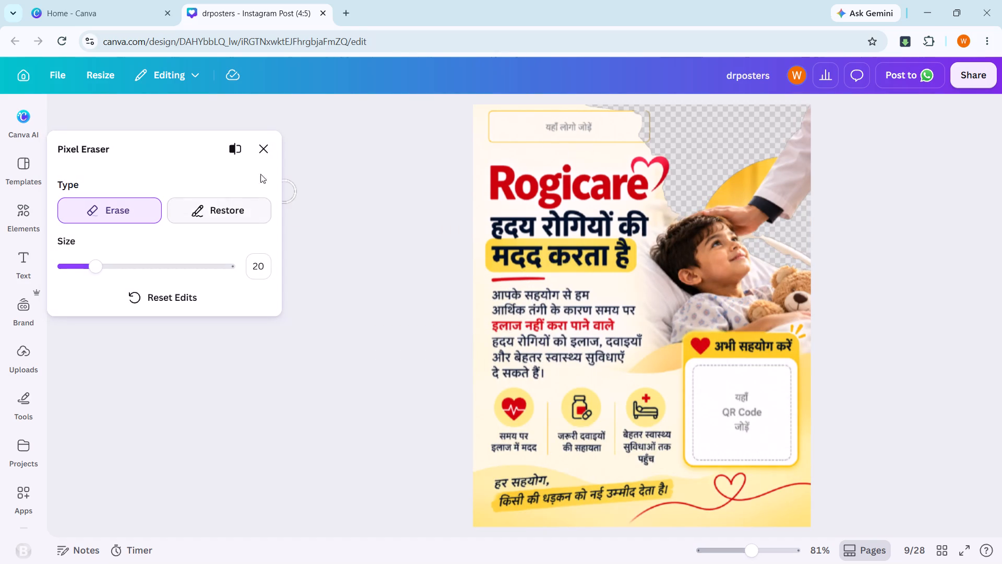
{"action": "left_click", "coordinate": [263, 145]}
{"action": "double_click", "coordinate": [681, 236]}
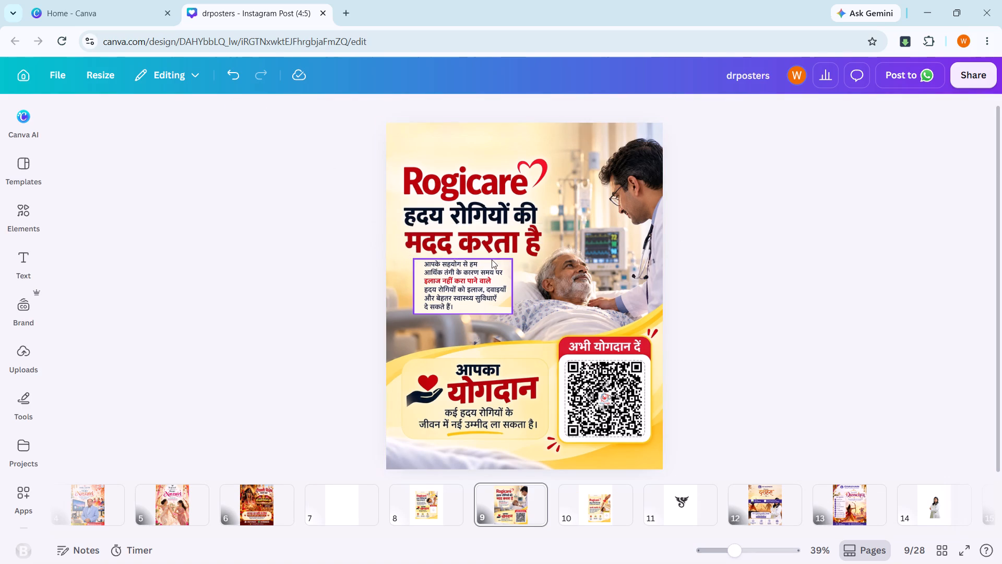
Enlarge the paragraph image until it fills the space between the मदद करता है heading and the आपका योगदान block.
{"action": "left_click_drag", "start_coordinate": [484, 286], "coordinate": [473, 299]}
{"action": "left_click", "coordinate": [473, 299]}
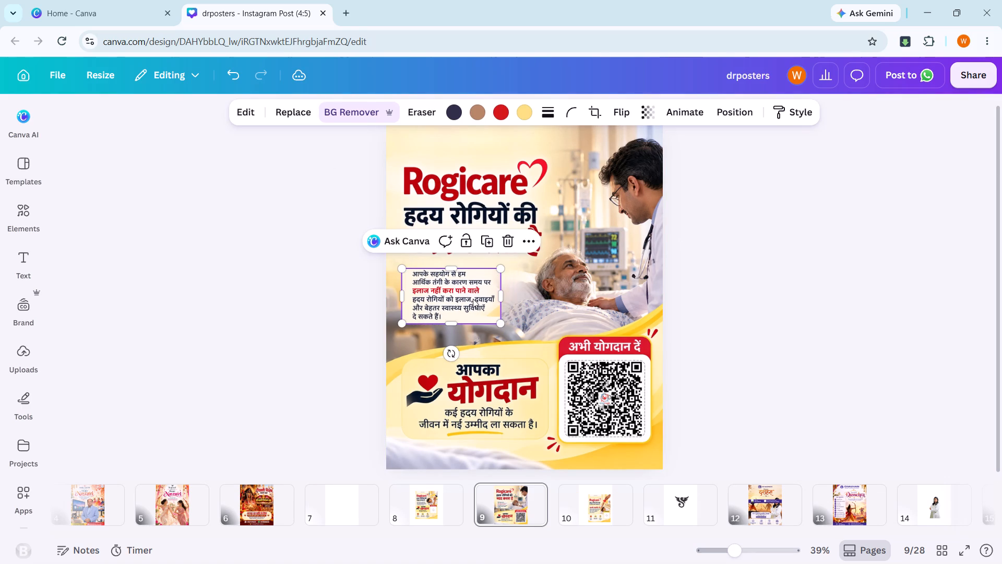
{"action": "double_click", "coordinate": [765, 272]}
{"action": "left_click", "coordinate": [443, 302]}
{"action": "left_click_drag", "start_coordinate": [495, 321], "coordinate": [553, 404]}
{"action": "left_click_drag", "start_coordinate": [515, 326], "coordinate": [551, 319]}
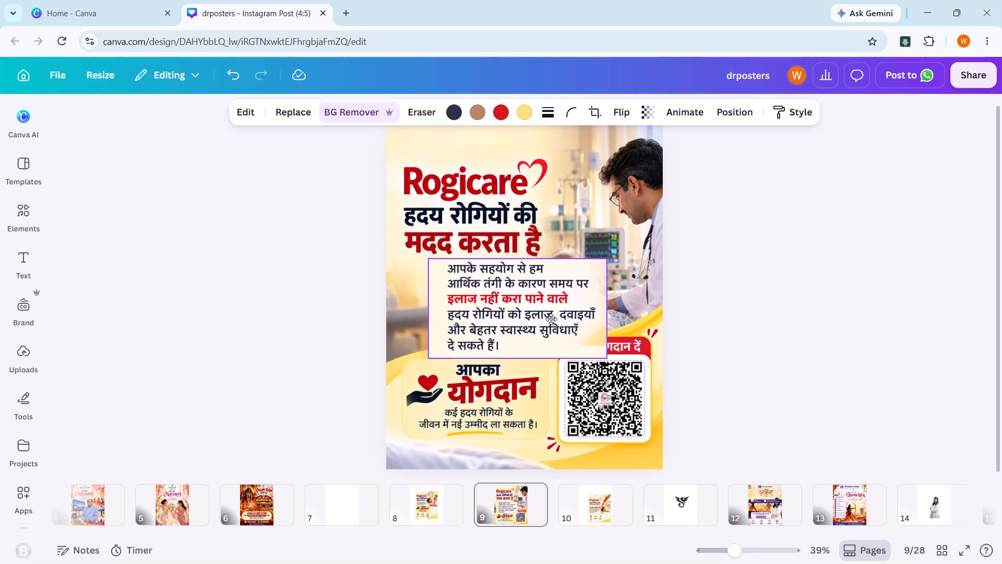
{"action": "left_click_drag", "start_coordinate": [551, 319], "coordinate": [508, 315]}
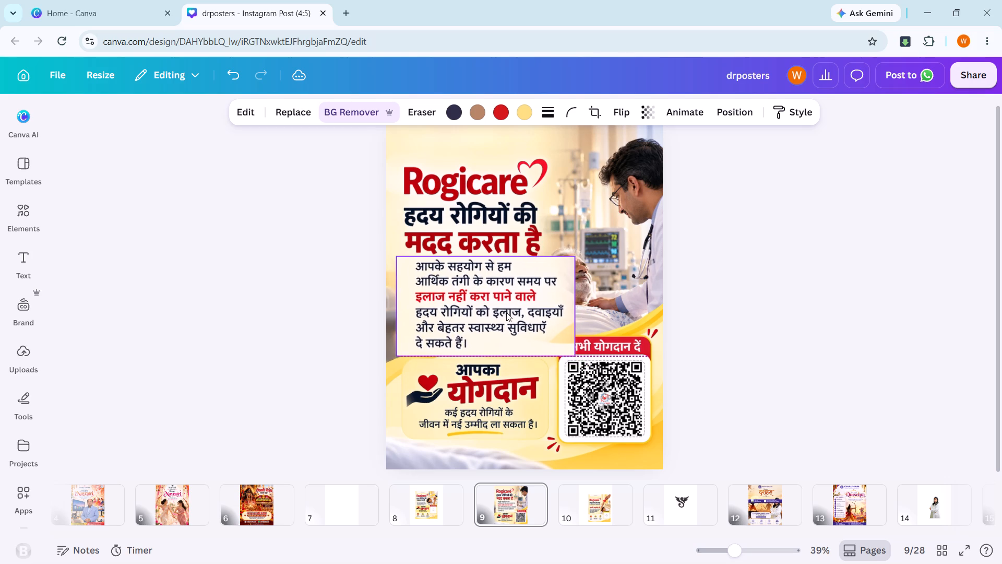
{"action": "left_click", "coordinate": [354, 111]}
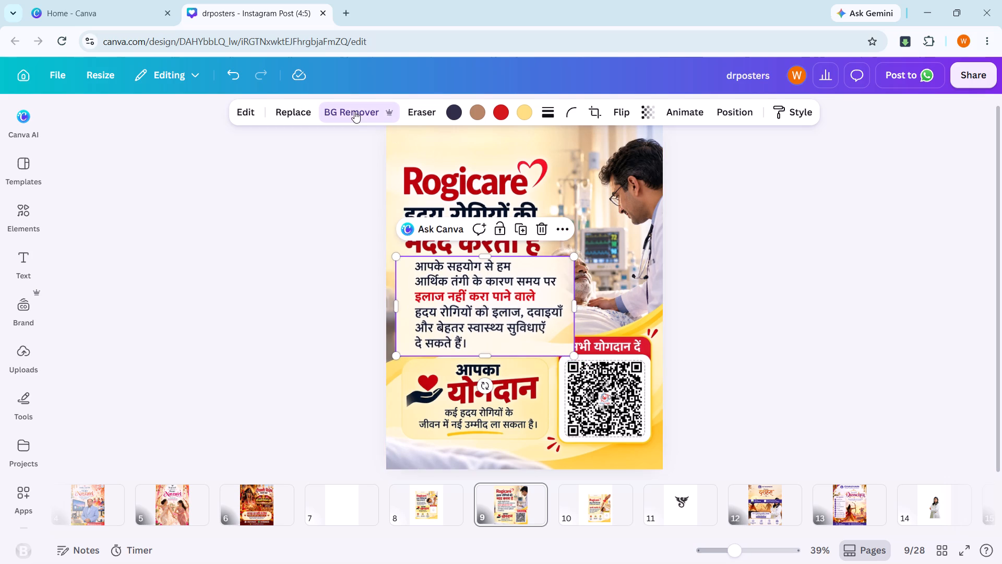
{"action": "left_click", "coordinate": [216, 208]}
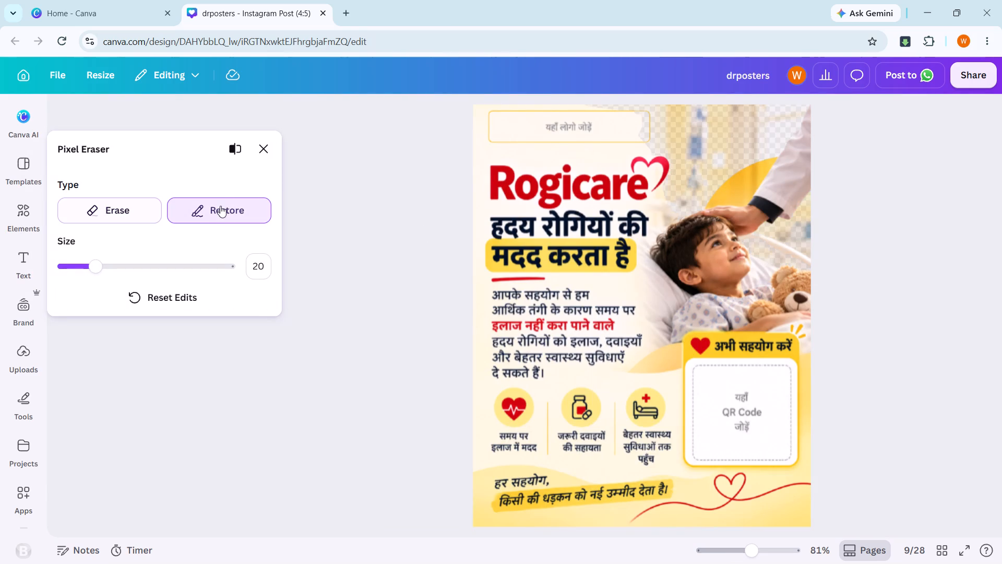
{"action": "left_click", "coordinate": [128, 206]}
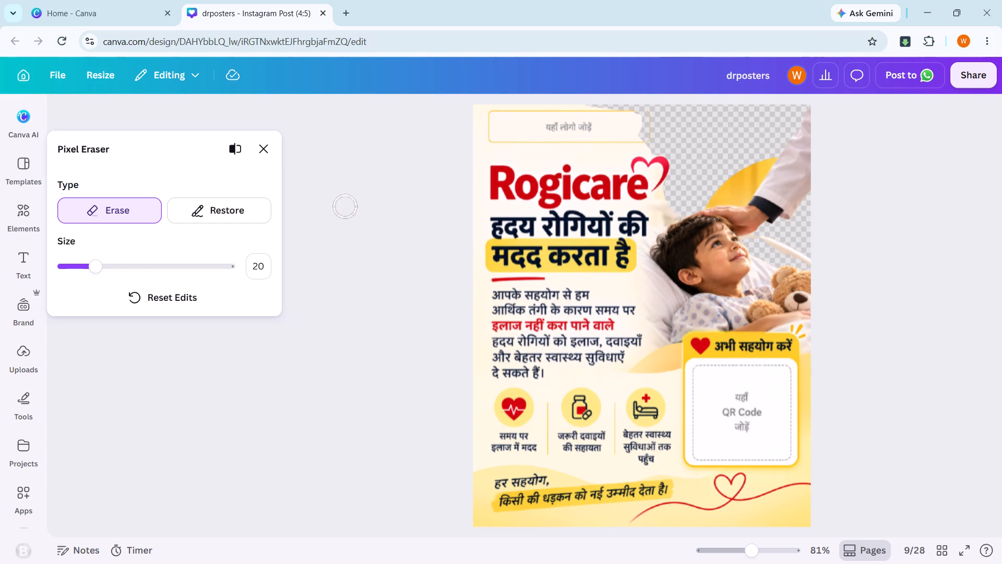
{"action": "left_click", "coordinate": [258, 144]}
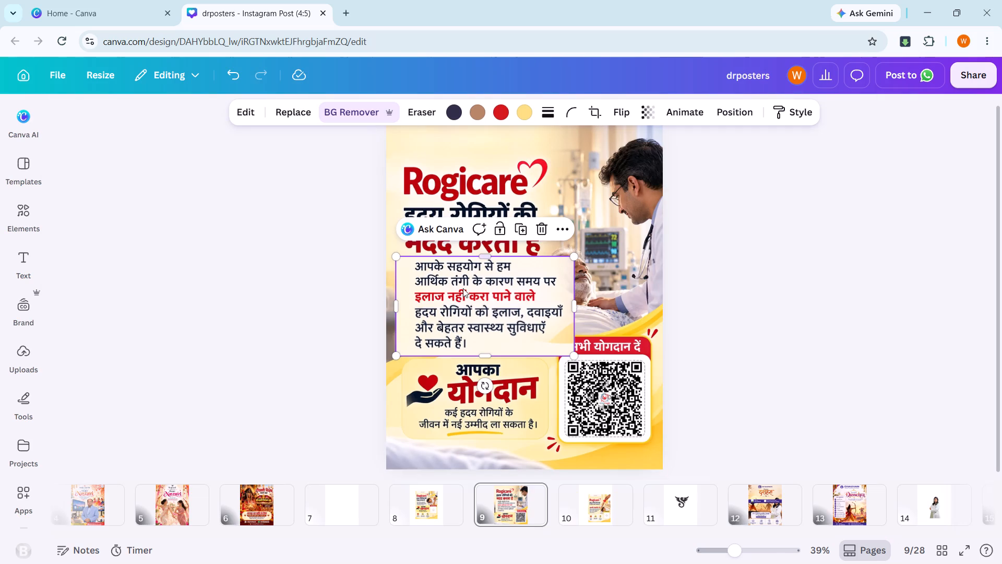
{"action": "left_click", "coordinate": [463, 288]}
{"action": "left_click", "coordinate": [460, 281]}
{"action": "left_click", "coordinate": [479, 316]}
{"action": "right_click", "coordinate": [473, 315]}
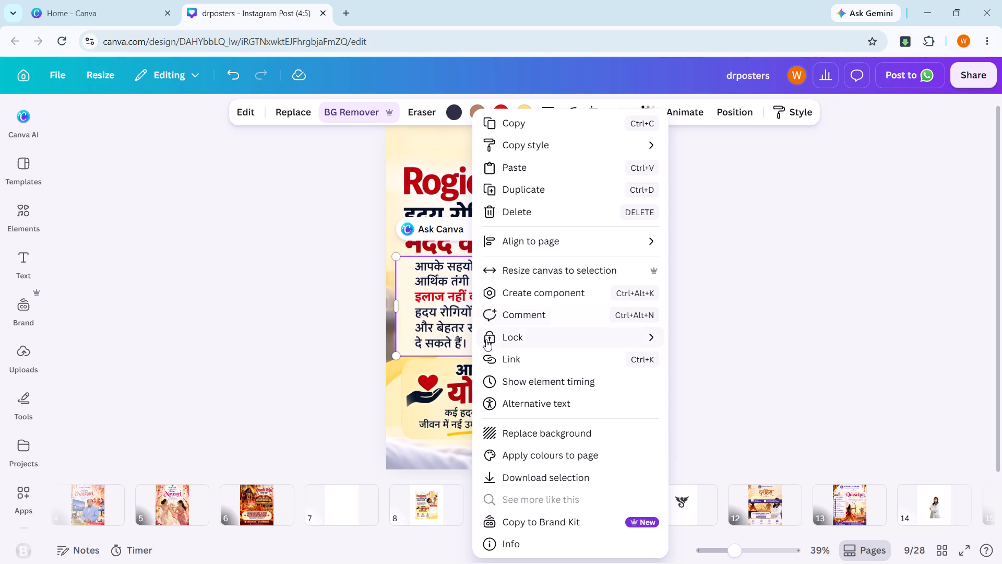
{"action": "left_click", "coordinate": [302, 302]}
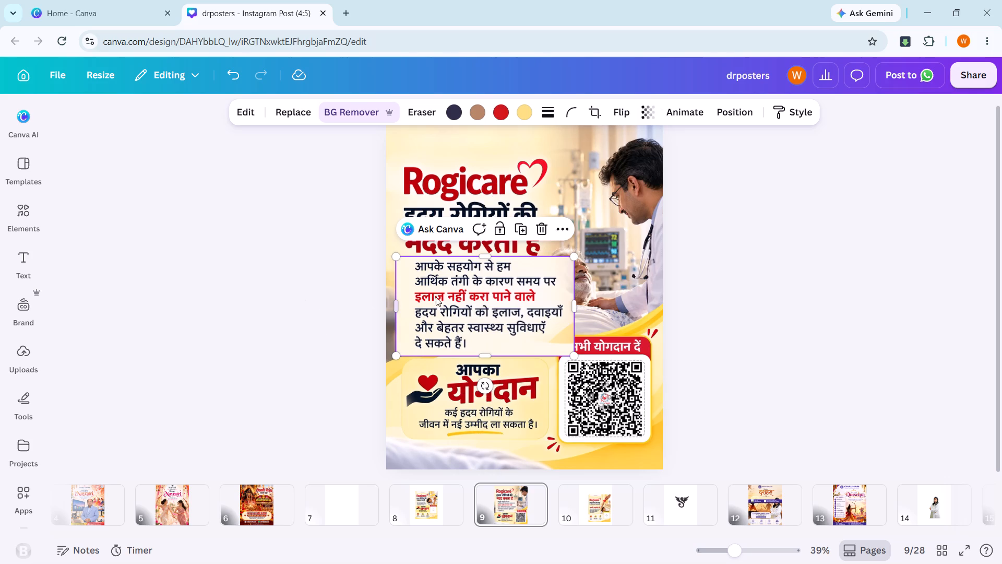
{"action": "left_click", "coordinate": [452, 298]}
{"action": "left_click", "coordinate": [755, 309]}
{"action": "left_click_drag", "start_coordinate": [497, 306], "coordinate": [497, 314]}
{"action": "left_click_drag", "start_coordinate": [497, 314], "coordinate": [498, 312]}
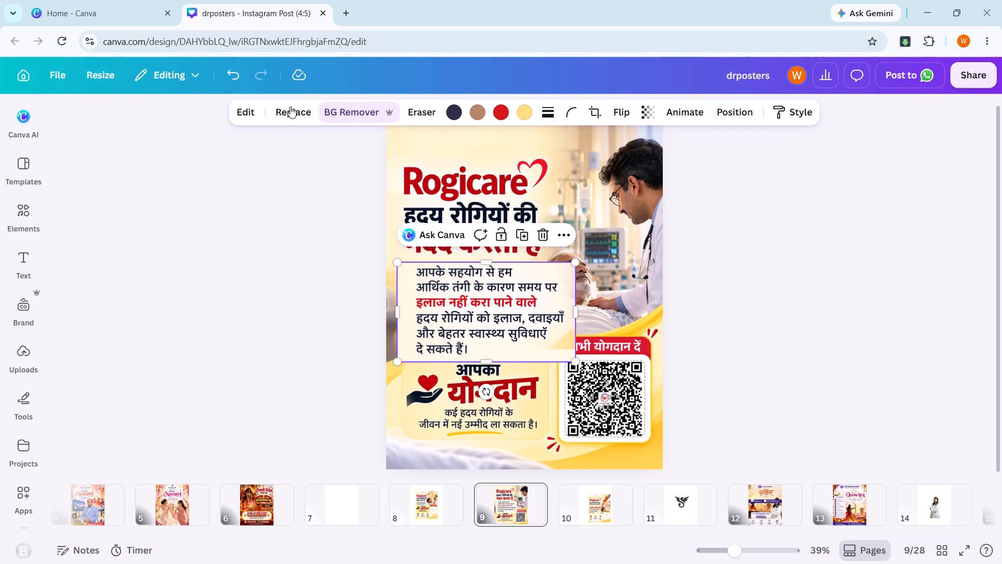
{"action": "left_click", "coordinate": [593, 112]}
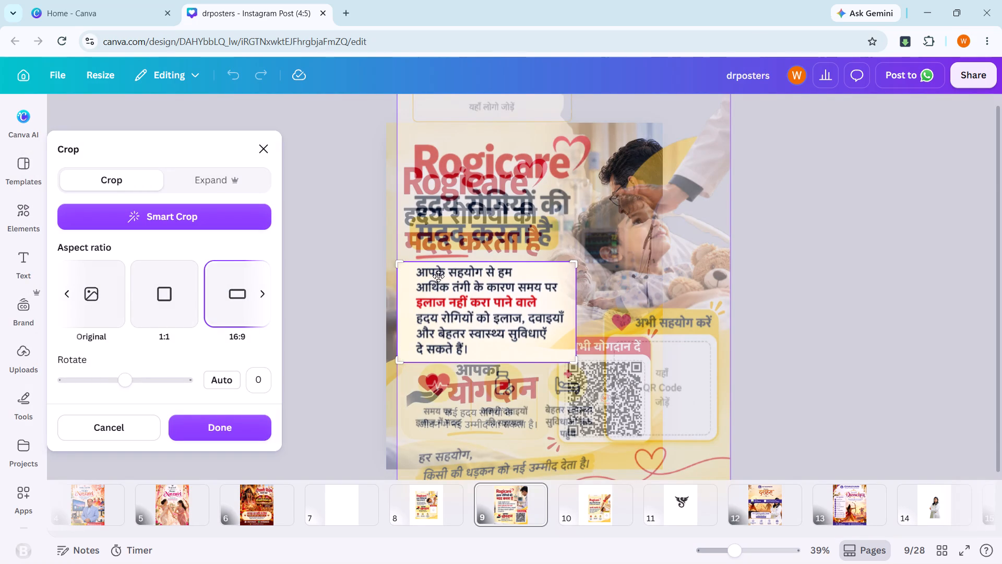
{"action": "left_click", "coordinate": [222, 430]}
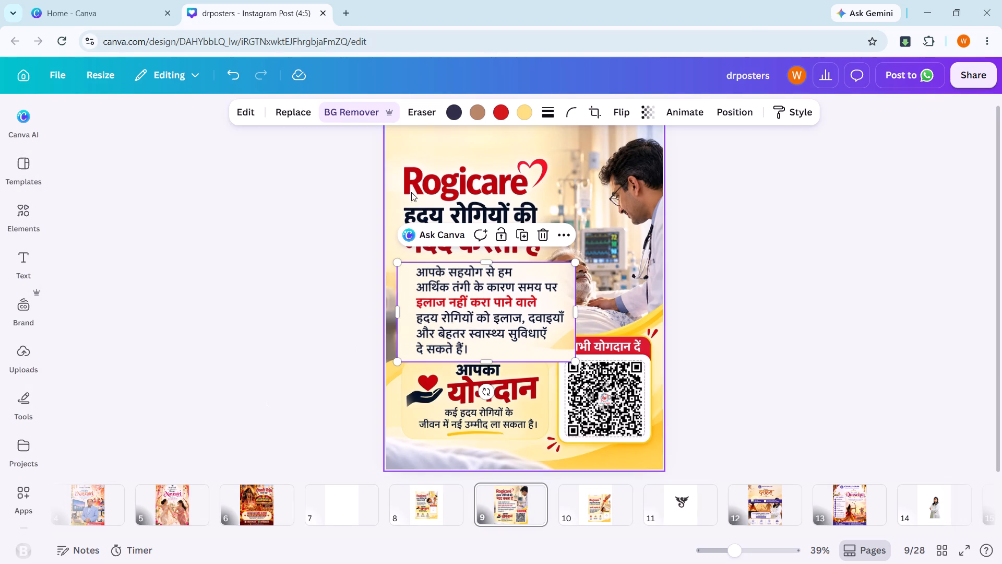
Erase a band around the six-line paragraph in its source image with the Pixel Eraser at brush size 20.
{"action": "left_click", "coordinate": [366, 113]}
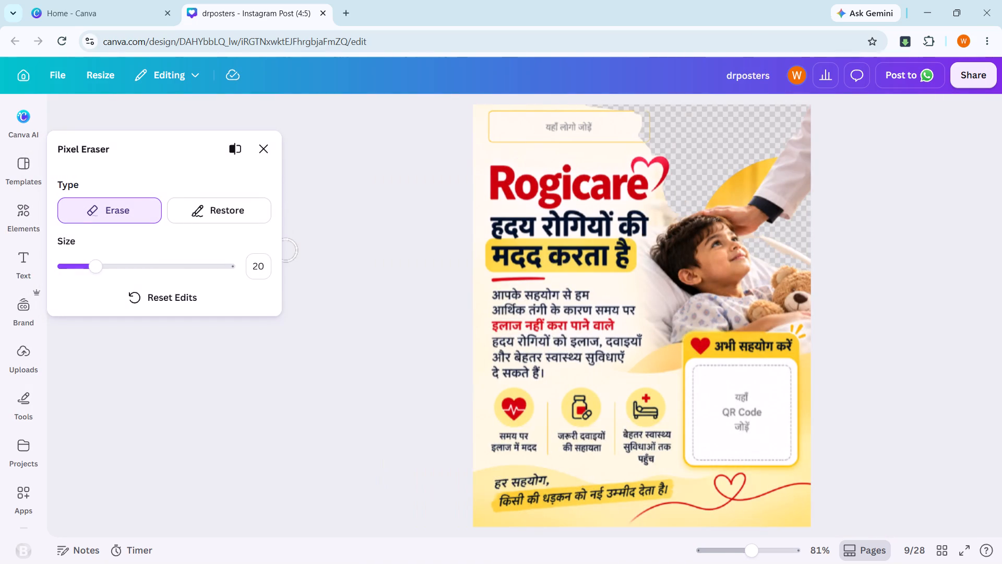
{"action": "left_click_drag", "start_coordinate": [467, 263], "coordinate": [531, 275]}
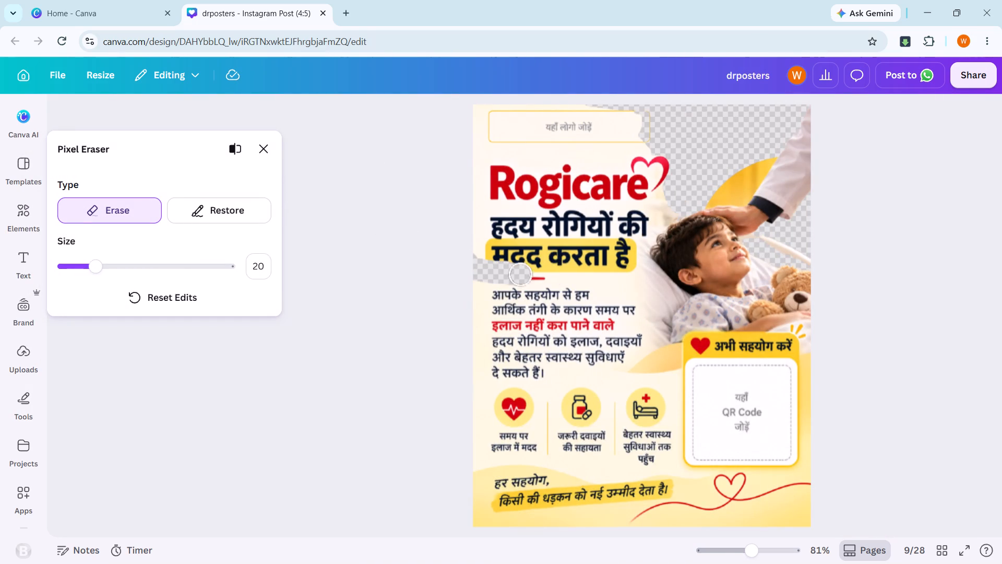
{"action": "left_click_drag", "start_coordinate": [531, 275], "coordinate": [650, 416]}
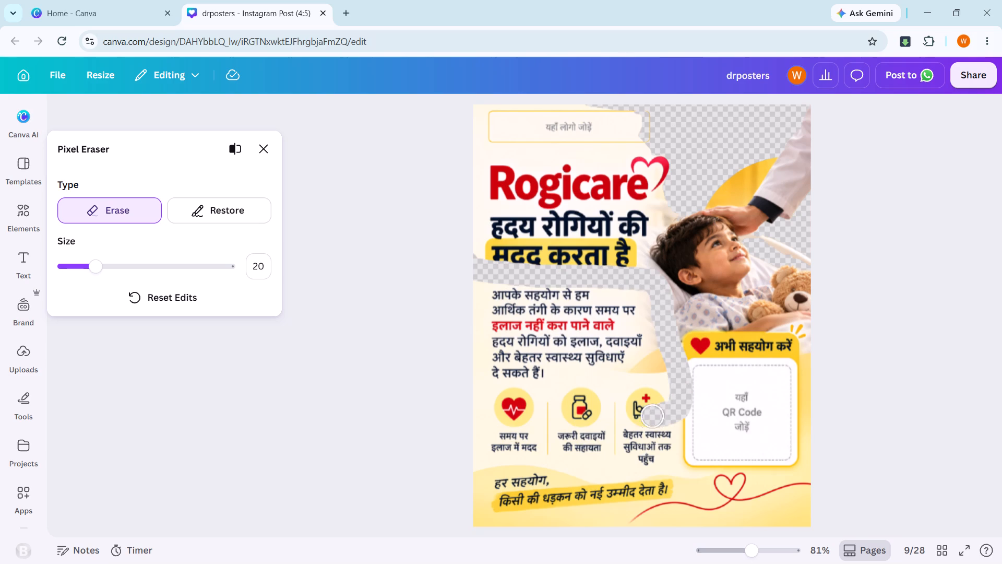
{"action": "left_click_drag", "start_coordinate": [650, 416], "coordinate": [446, 279]}
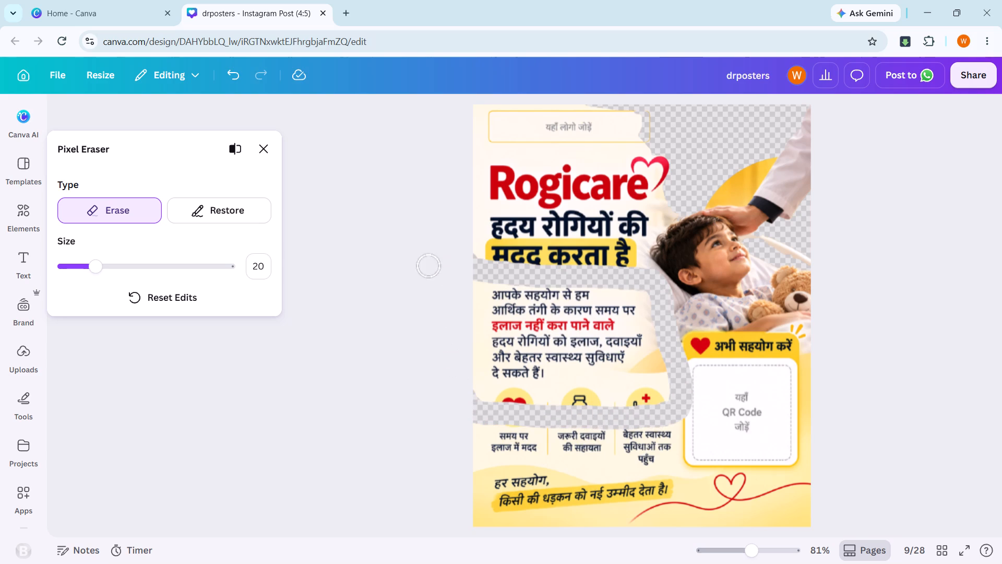
{"action": "left_click", "coordinate": [271, 148]}
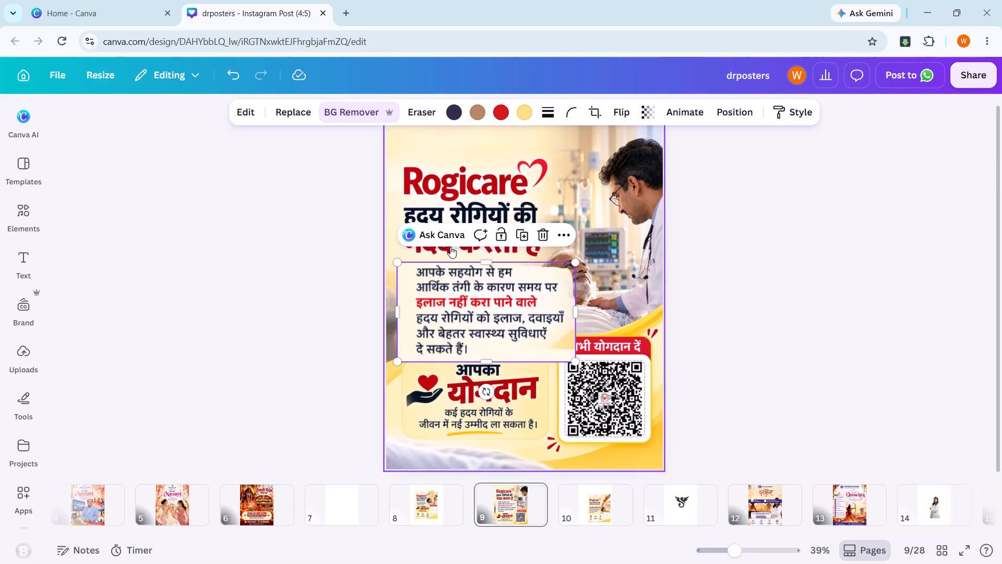
Reposition the paragraph image so its text lines up with the left edge of the Rogicare heading, above the आपका योगदान block.
{"action": "left_click_drag", "start_coordinate": [533, 309], "coordinate": [520, 310]}
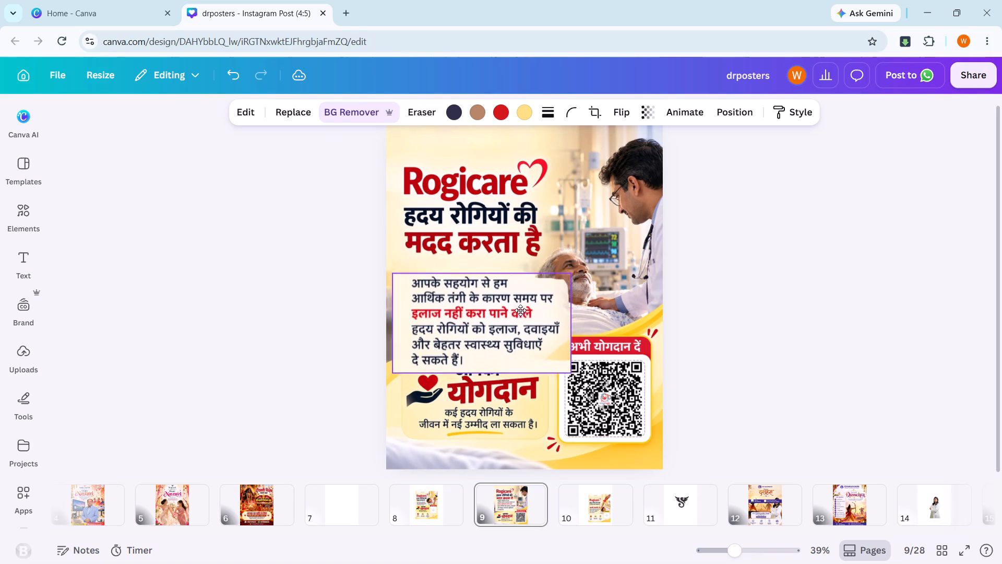
{"action": "left_click_drag", "start_coordinate": [520, 310], "coordinate": [519, 307]}
{"action": "double_click", "coordinate": [831, 287]}
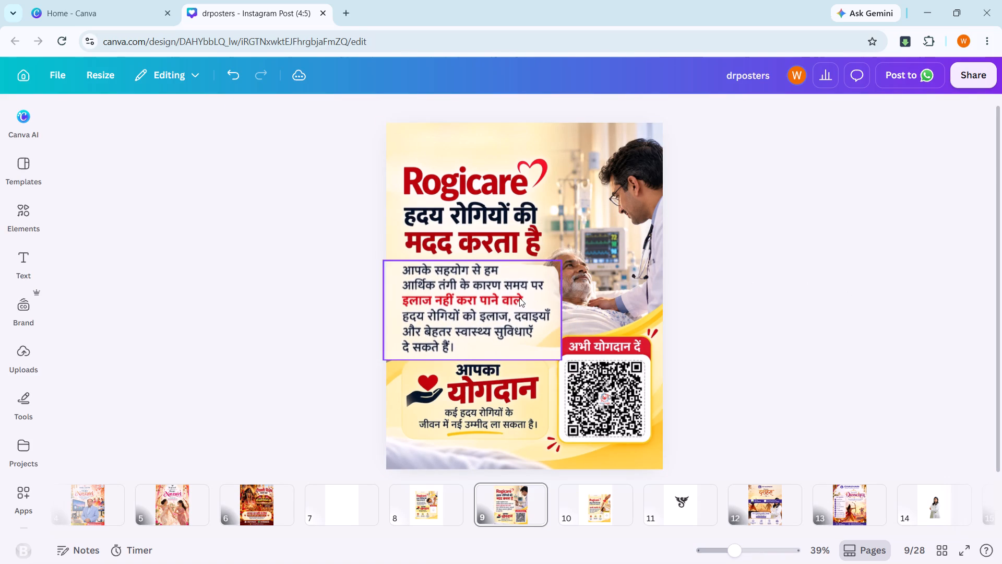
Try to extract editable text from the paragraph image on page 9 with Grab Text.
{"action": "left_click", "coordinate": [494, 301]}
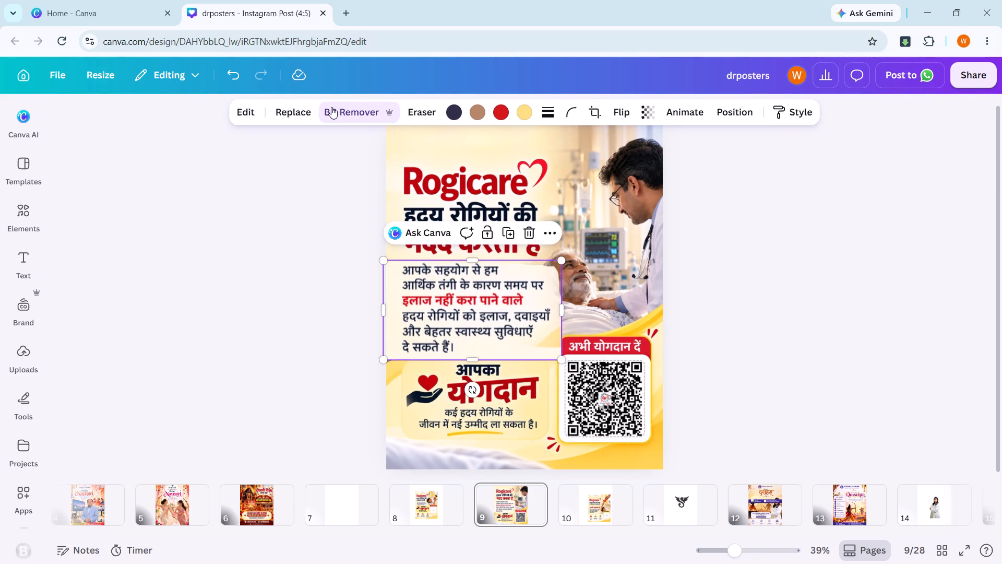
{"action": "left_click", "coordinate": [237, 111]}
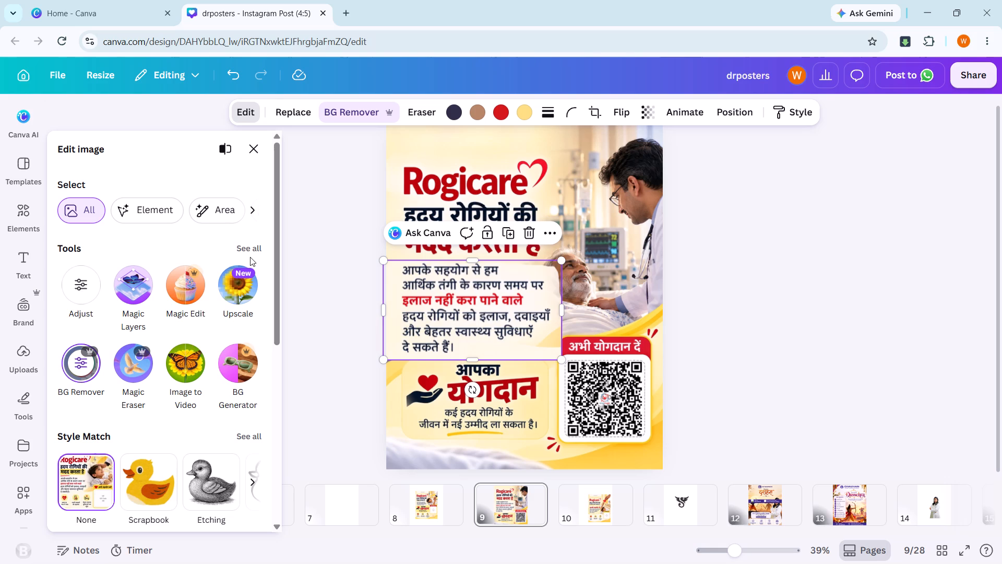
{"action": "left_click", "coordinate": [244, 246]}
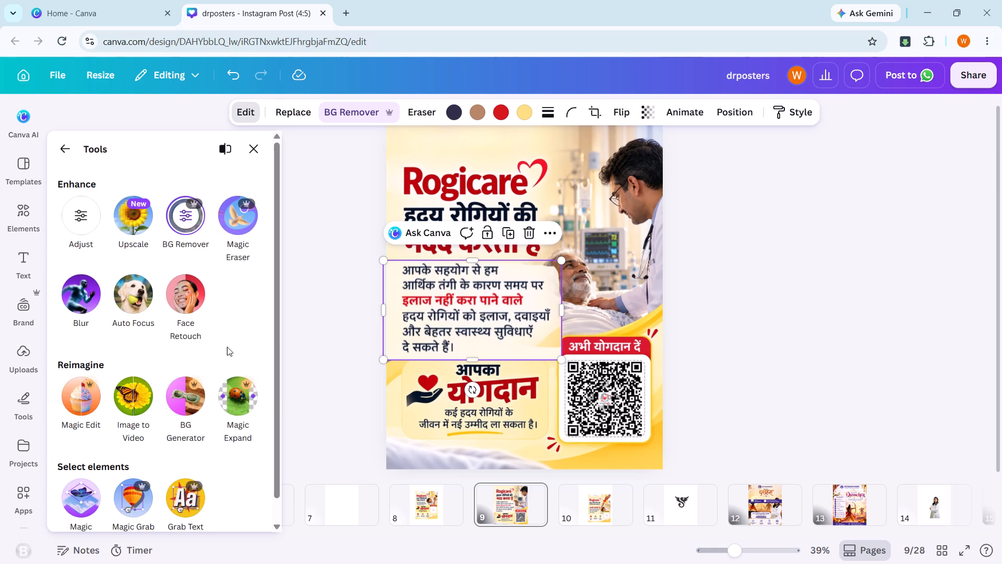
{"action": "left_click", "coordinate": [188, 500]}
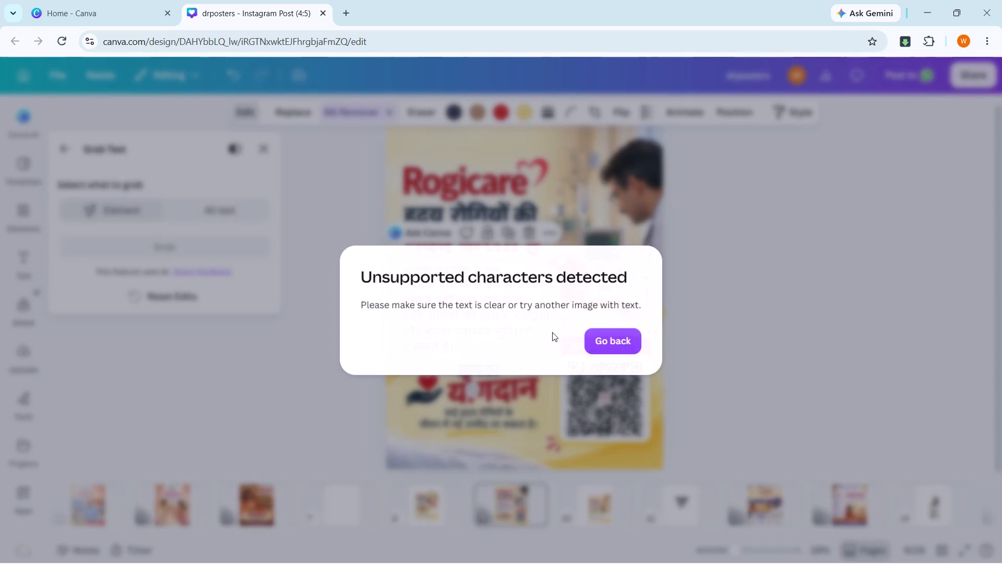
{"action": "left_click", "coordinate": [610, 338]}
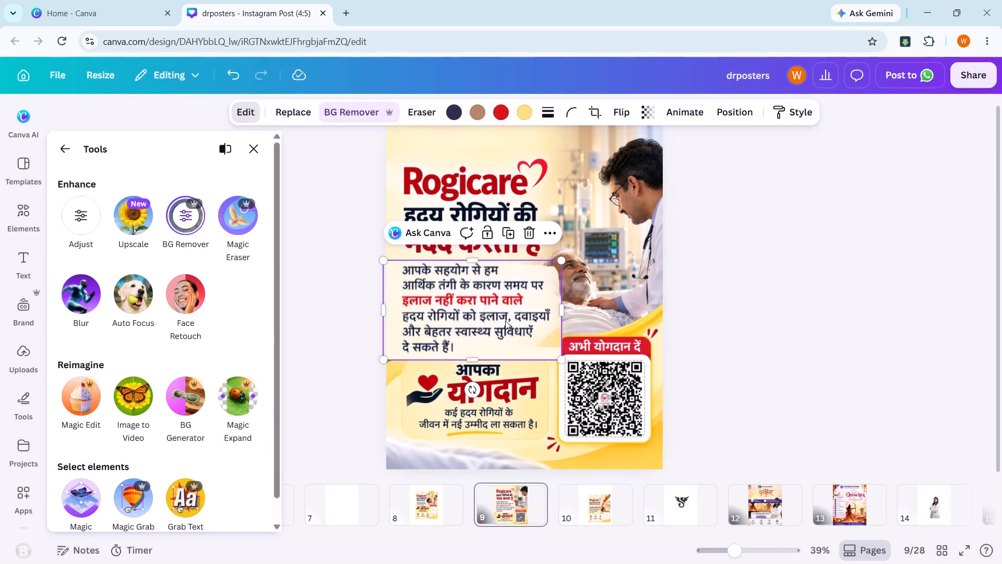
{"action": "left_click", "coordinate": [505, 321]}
Add the uploaded boy-with-teddy Rogicare poster to empty page 7 and enlarge it to nearly fill the page.
{"action": "left_click", "coordinate": [435, 496]}
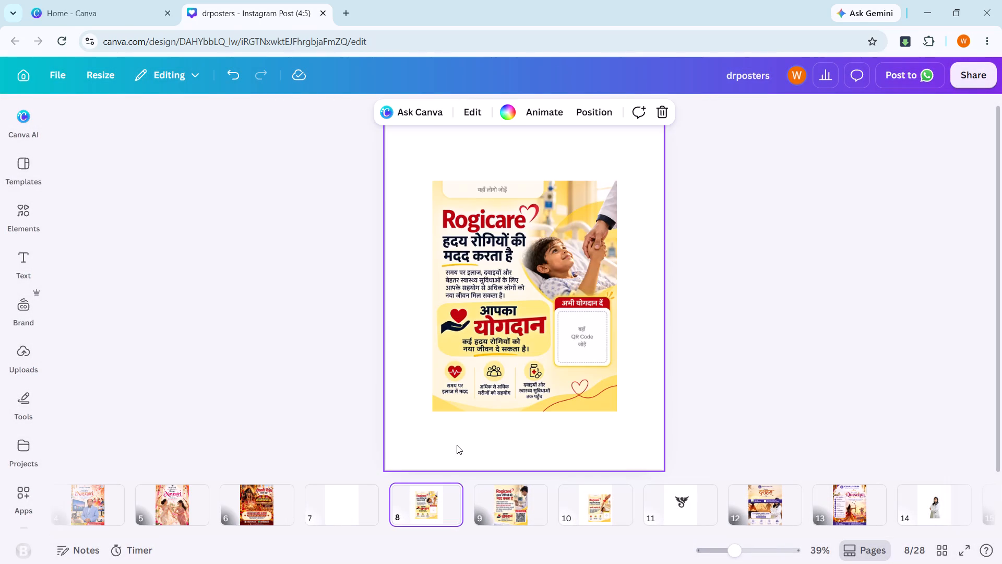
{"action": "left_click", "coordinate": [337, 512]}
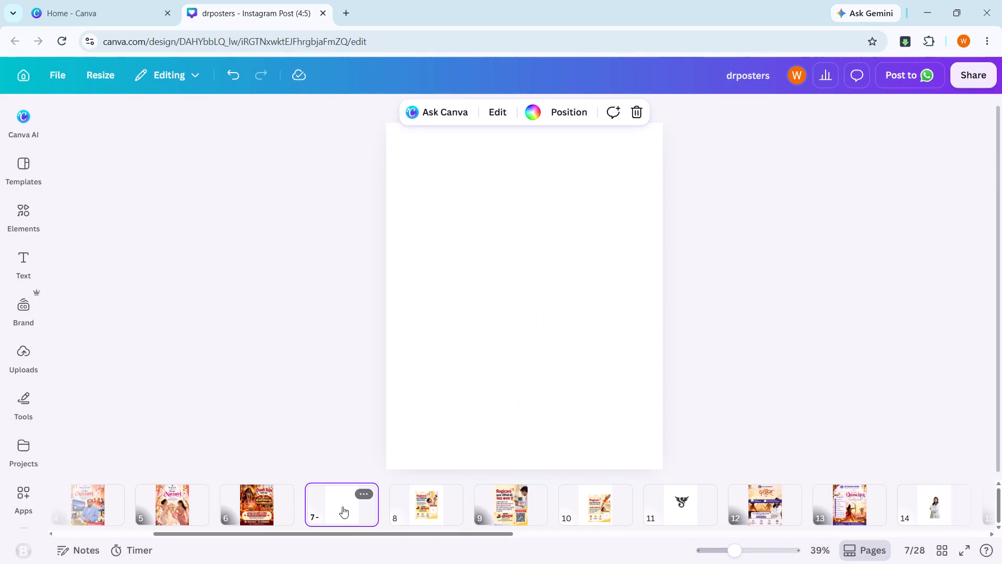
{"action": "left_click", "coordinate": [35, 355]}
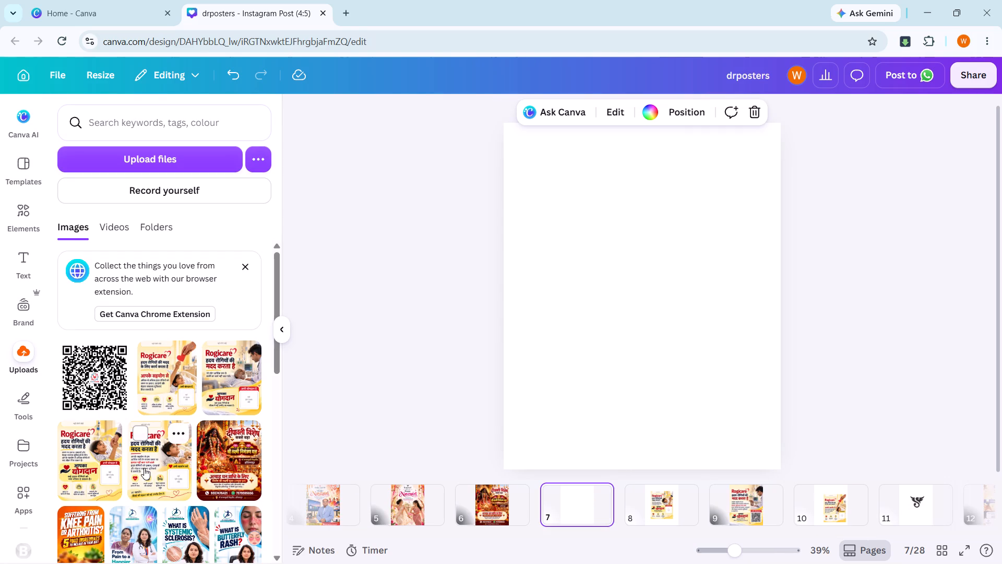
{"action": "left_click", "coordinate": [145, 462]}
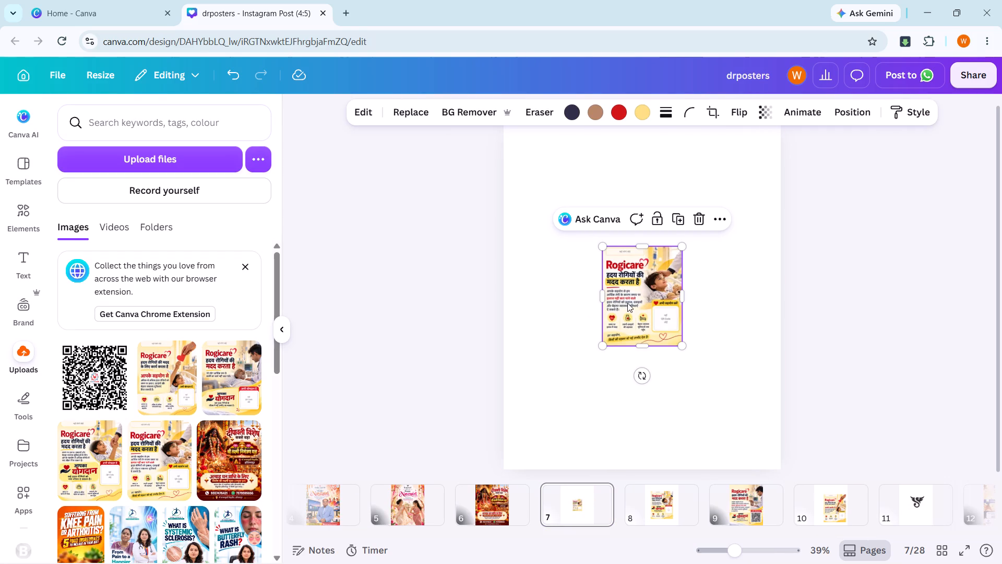
{"action": "left_click_drag", "start_coordinate": [682, 246], "coordinate": [767, 144]}
{"action": "left_click_drag", "start_coordinate": [598, 343], "coordinate": [497, 467]}
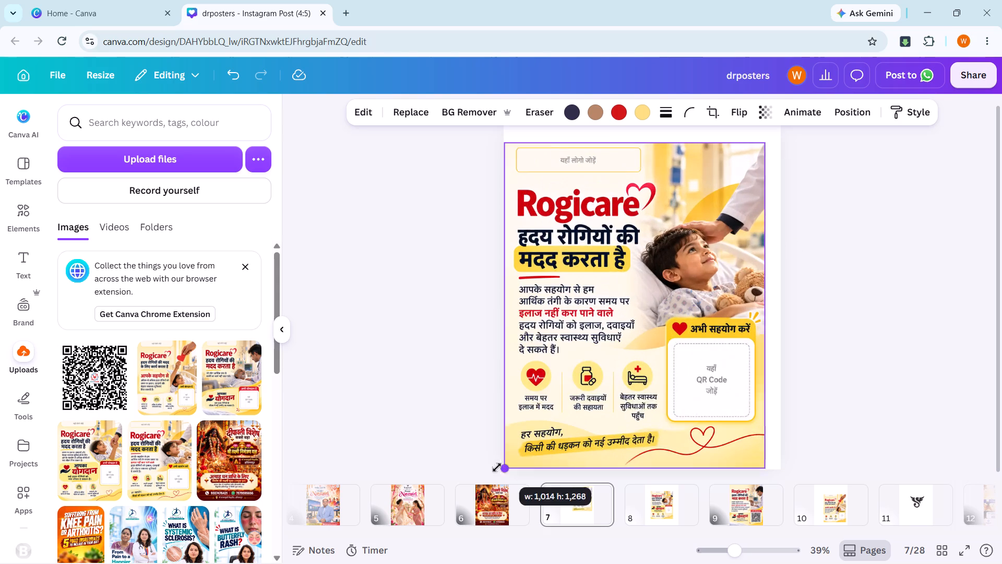
{"action": "left_click_drag", "start_coordinate": [497, 467], "coordinate": [484, 481]}
{"action": "left_click_drag", "start_coordinate": [521, 414], "coordinate": [542, 407]}
Separate the page 7 poster into editable elements with Magic Layers.
{"action": "left_click", "coordinate": [371, 113]}
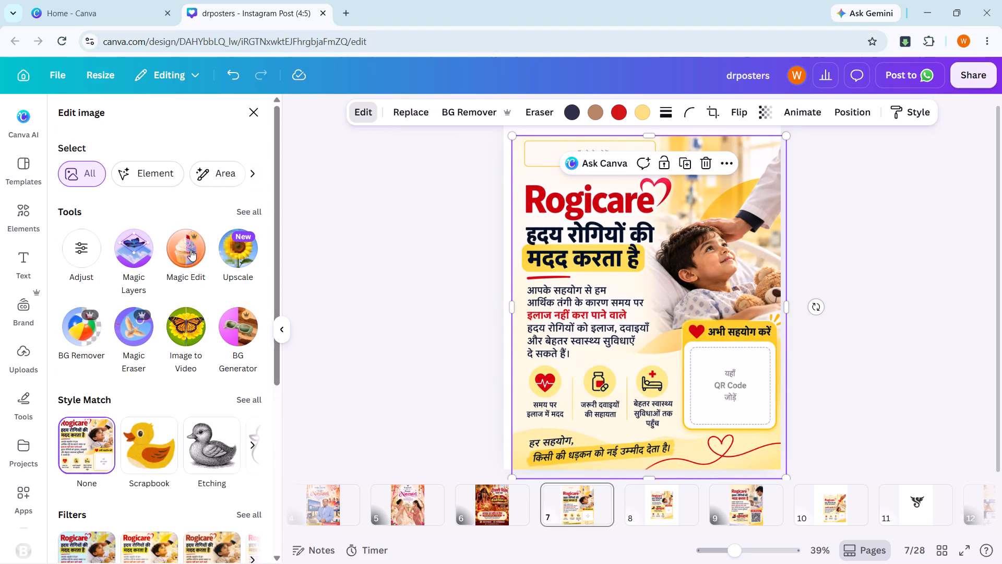
{"action": "left_click", "coordinate": [132, 252]}
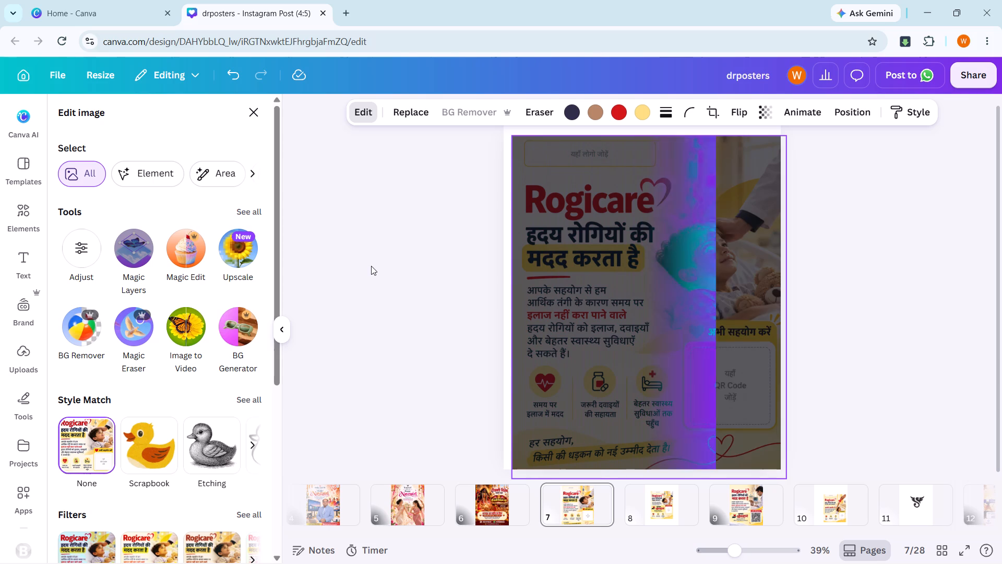
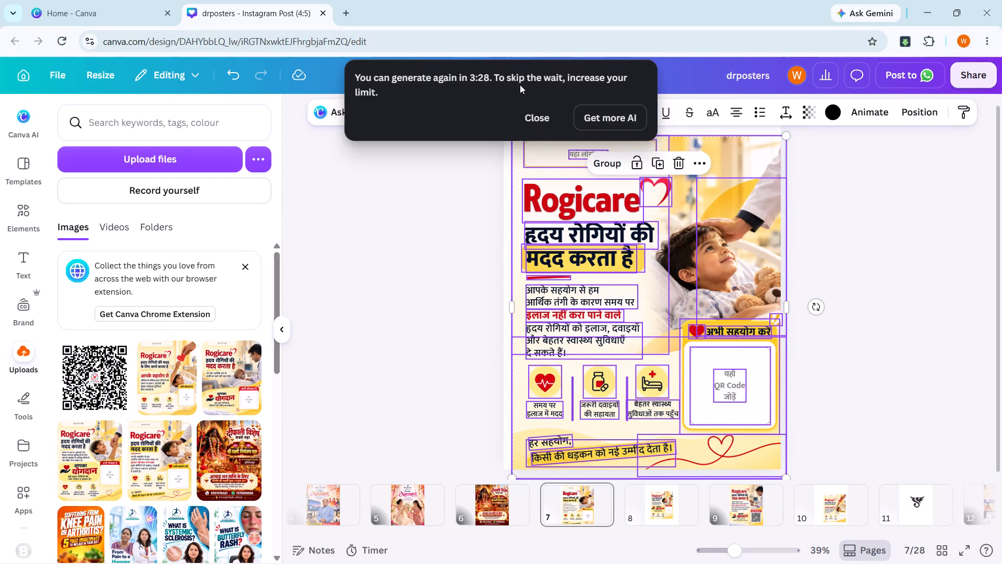
Examine how the six-line paragraph on page 7 is divided into separate editable text blocks.
{"action": "left_click", "coordinate": [547, 118]}
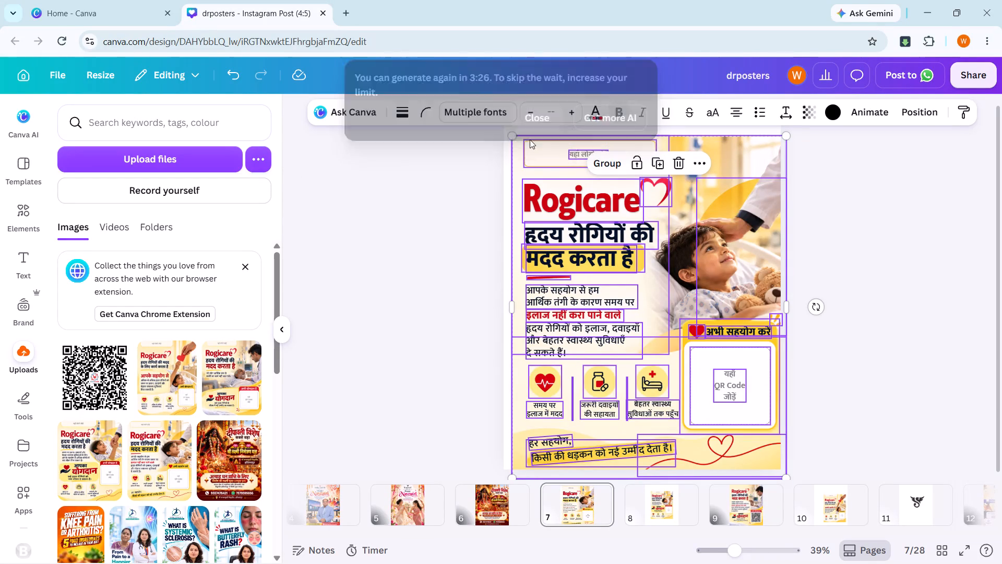
{"action": "left_click", "coordinate": [401, 264]}
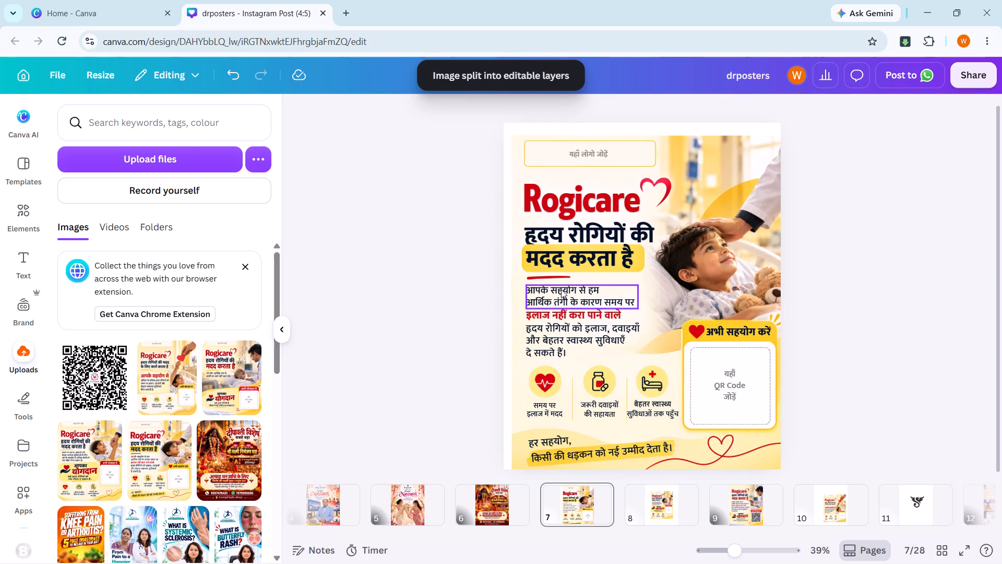
{"action": "left_click", "coordinate": [456, 319]}
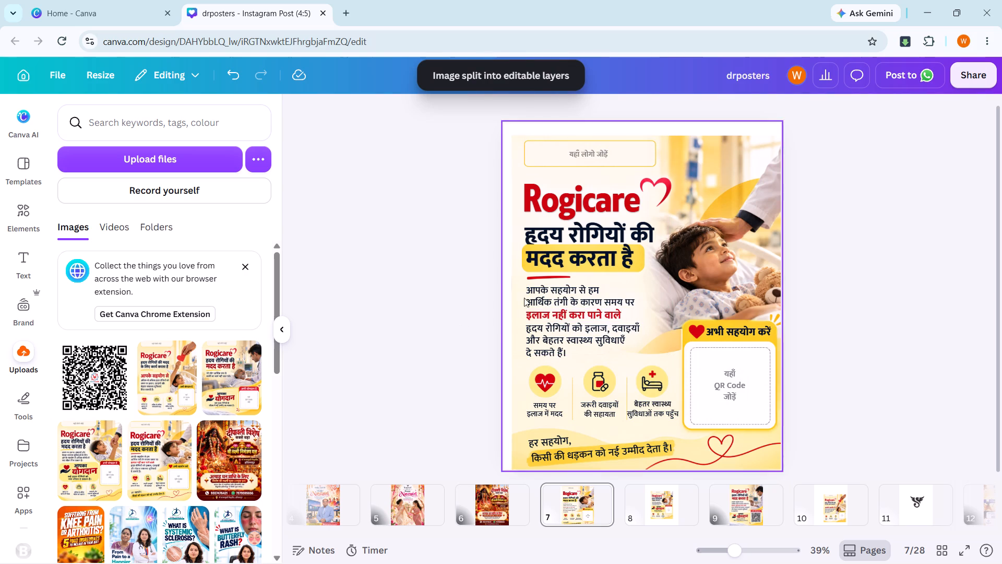
{"action": "left_click", "coordinate": [531, 291]}
{"action": "left_click", "coordinate": [432, 354]}
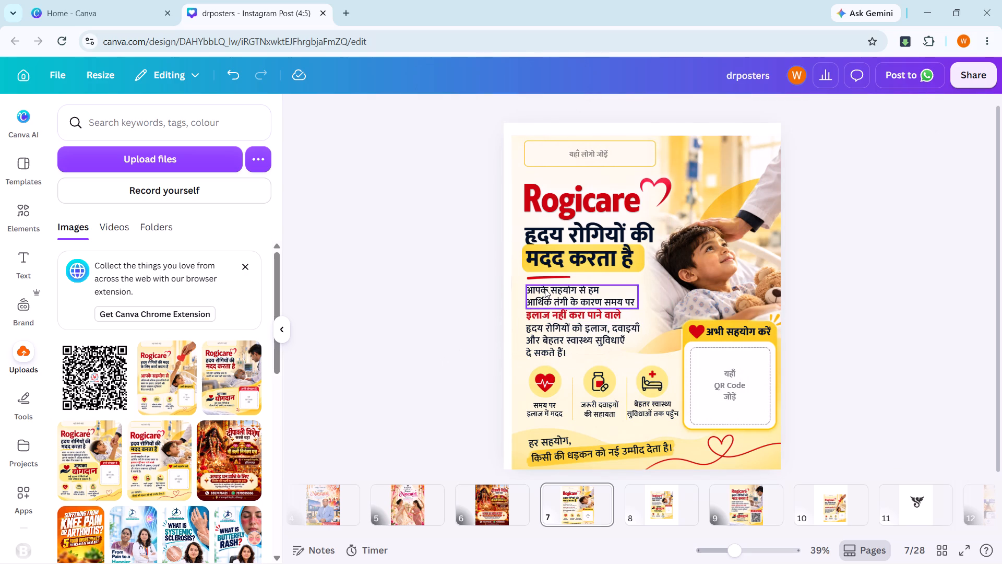
{"action": "left_click", "coordinate": [545, 289]}
{"action": "left_click", "coordinate": [552, 328]}
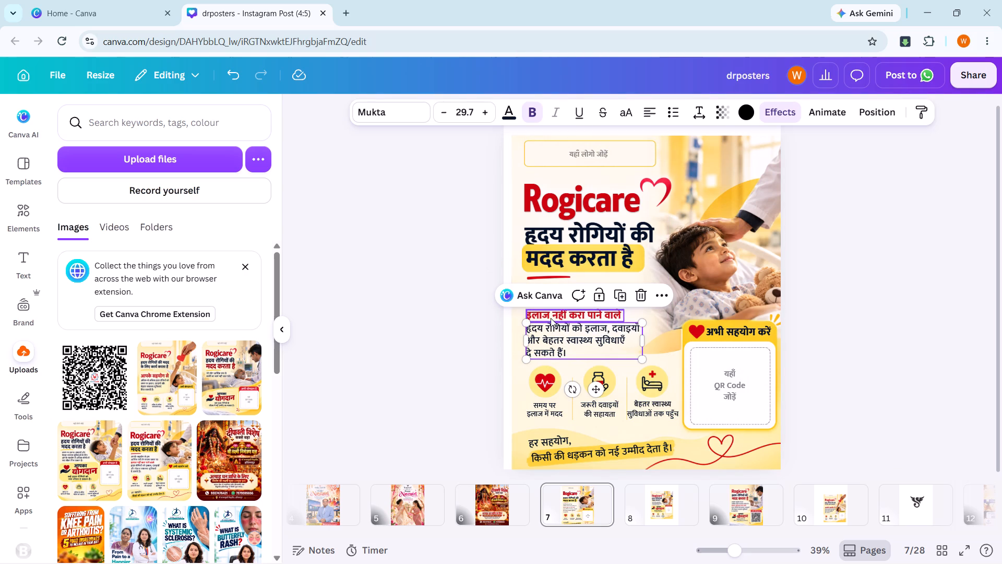
{"action": "left_click", "coordinate": [551, 318]}
{"action": "left_click", "coordinate": [416, 345]}
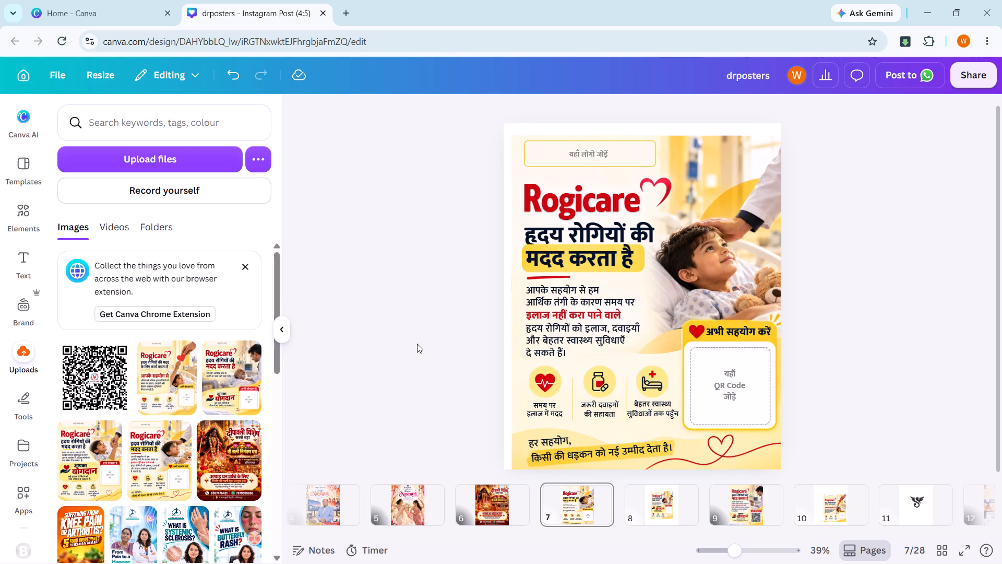
{"action": "left_click", "coordinate": [417, 342]}
Group the three text blocks of the six-line paragraph on page 7 and copy the group.
{"action": "left_click", "coordinate": [586, 296], "text": "shift"}
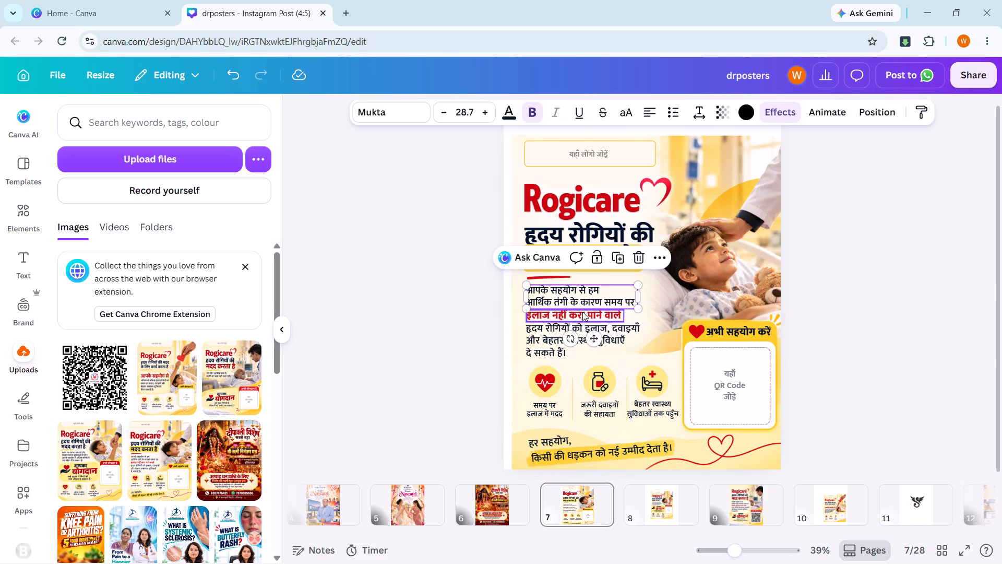
{"action": "left_click", "coordinate": [582, 312], "text": "shift"}
{"action": "left_click", "coordinate": [575, 336], "text": "shift"}
{"action": "left_click", "coordinate": [539, 263], "text": "shift"}
{"action": "left_click", "coordinate": [460, 330]}
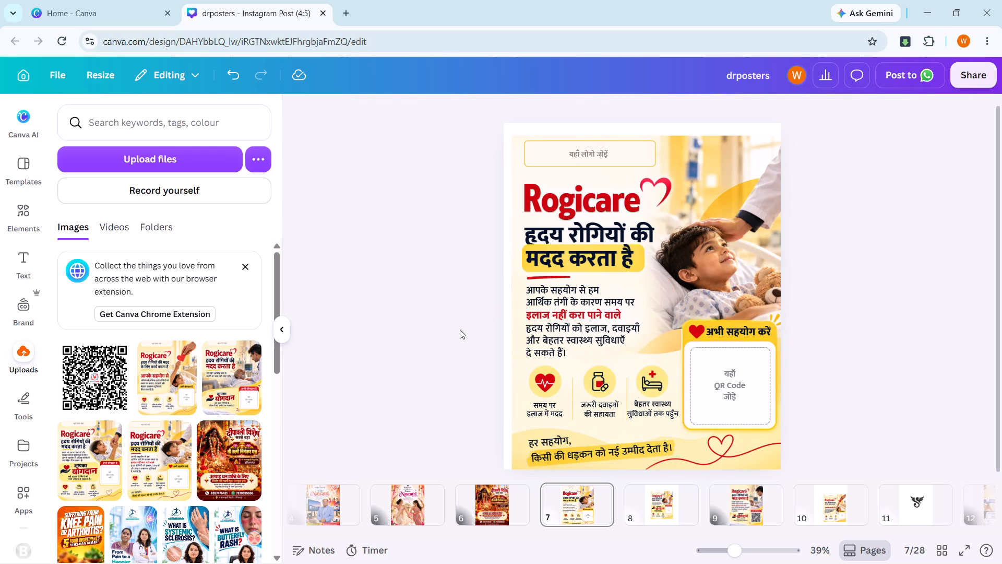
{"action": "left_click", "coordinate": [565, 315]}
{"action": "key", "text": "ctrl+c"}
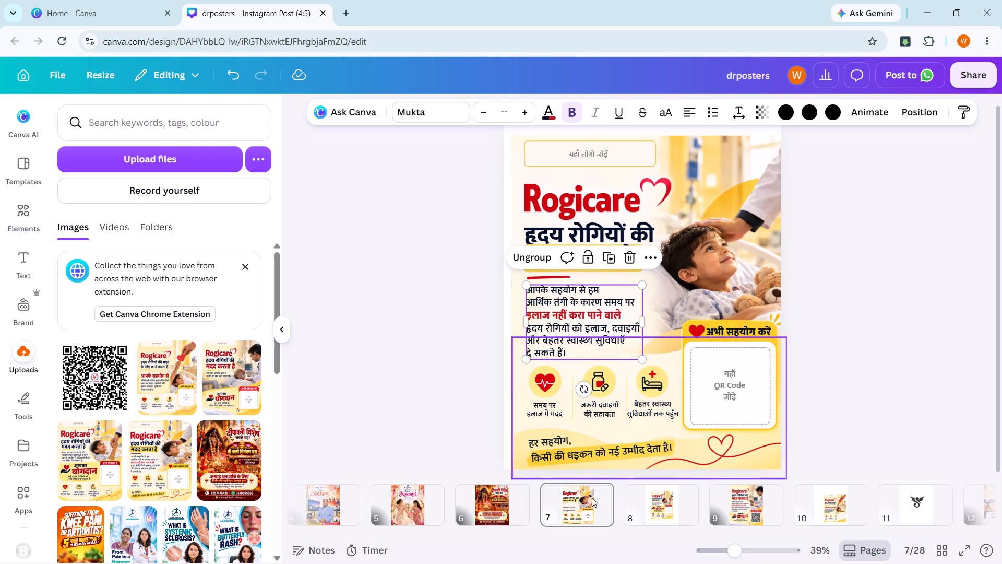
Delete the paragraph image beneath the मदद करता है heading on page 9.
{"action": "left_click", "coordinate": [743, 504]}
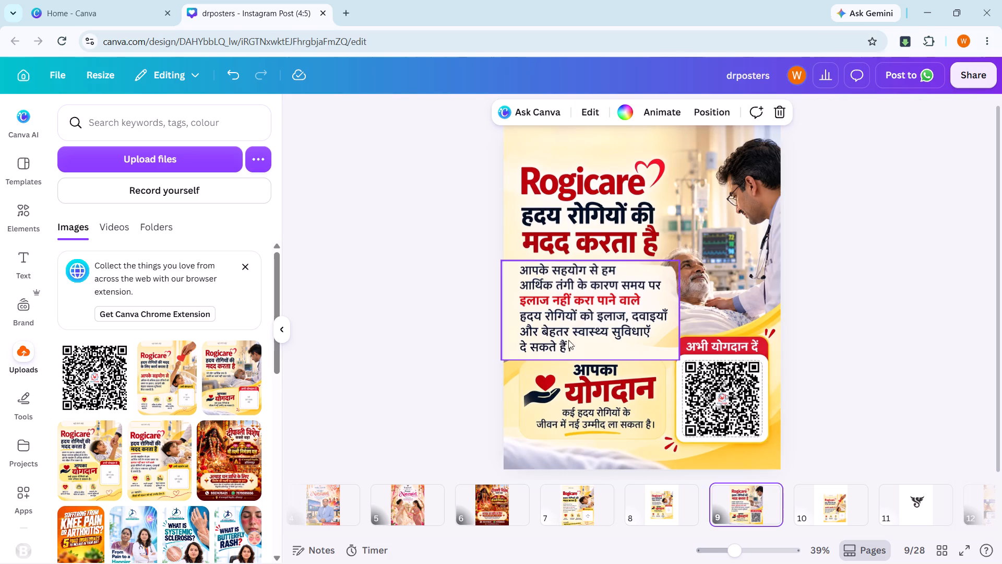
{"action": "left_click", "coordinate": [575, 318]}
{"action": "left_click", "coordinate": [648, 230]}
{"action": "left_click", "coordinate": [609, 291]}
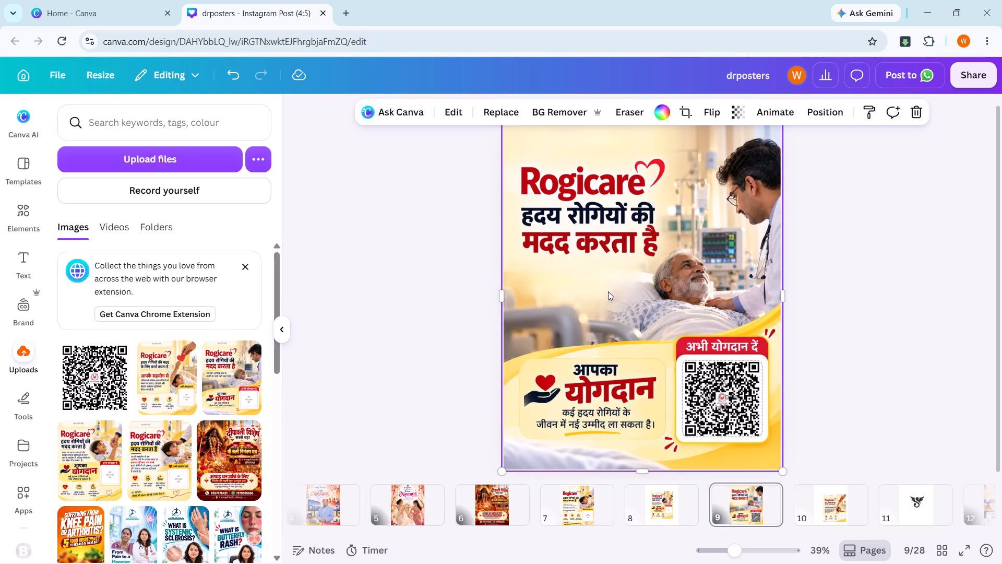
Paste the grouped paragraph text on page 9 beneath the मदद करता है heading and scale it to fit beside the patient.
{"action": "key", "text": "ctrl+v"}
{"action": "left_click_drag", "start_coordinate": [589, 324], "coordinate": [579, 301]}
{"action": "left_click_drag", "start_coordinate": [634, 333], "coordinate": [680, 351]}
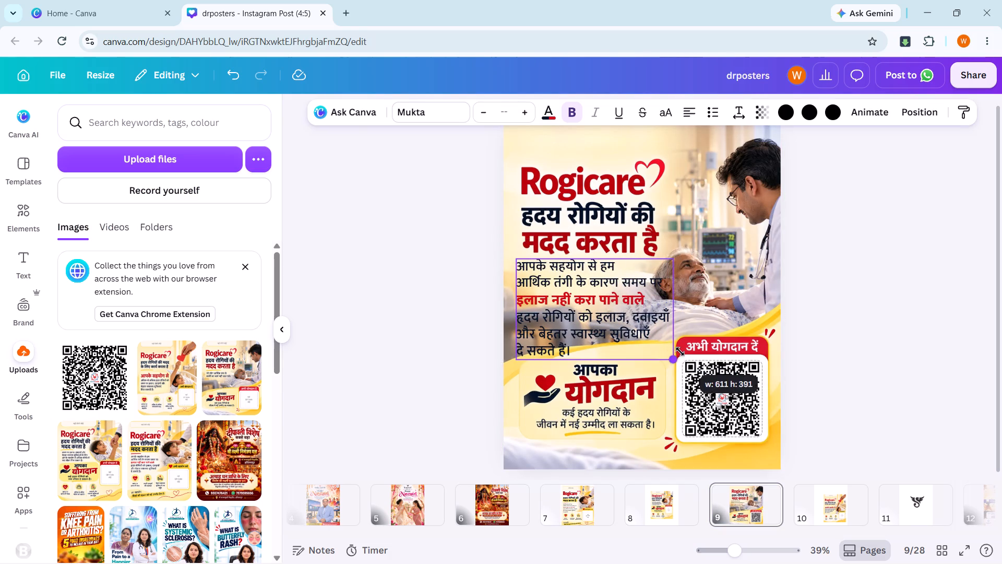
{"action": "left_click_drag", "start_coordinate": [680, 351], "coordinate": [679, 351]}
{"action": "left_click_drag", "start_coordinate": [676, 359], "coordinate": [644, 335]}
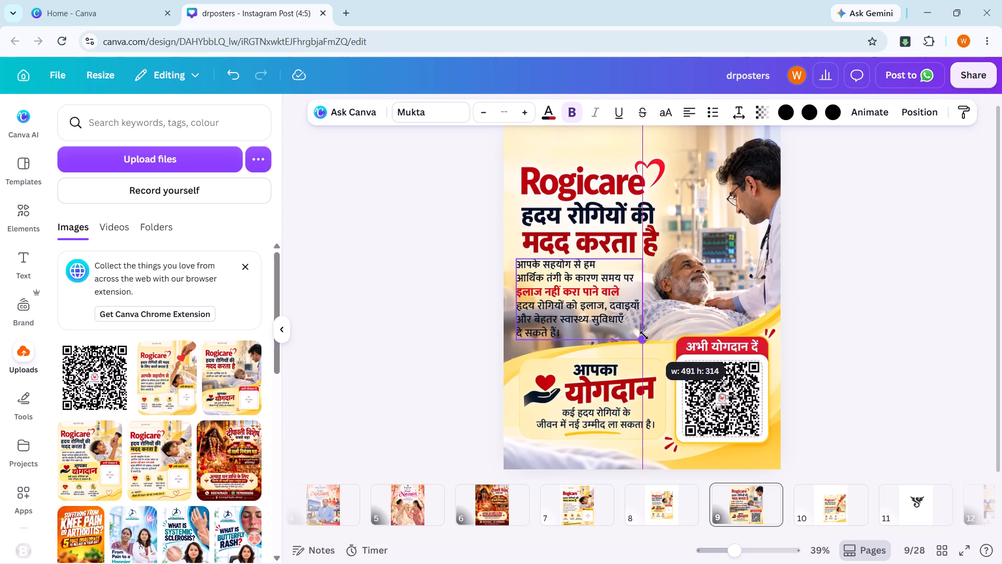
{"action": "left_click_drag", "start_coordinate": [644, 335], "coordinate": [636, 326]}
{"action": "left_click", "coordinate": [609, 208]}
{"action": "left_click", "coordinate": [813, 266]}
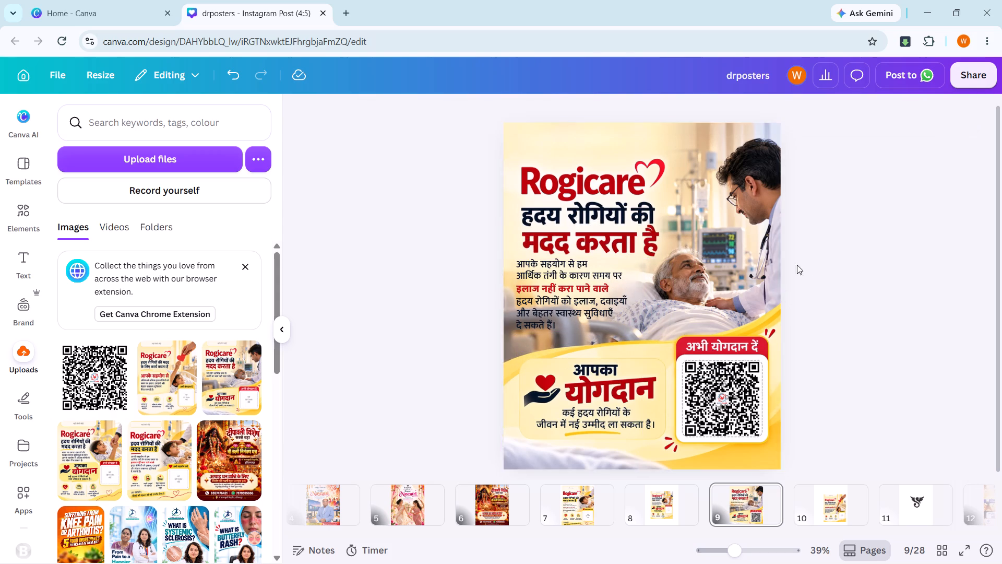
Look through the design's pages in the grid overview and reopen page 9.
{"action": "left_click", "coordinate": [936, 546]}
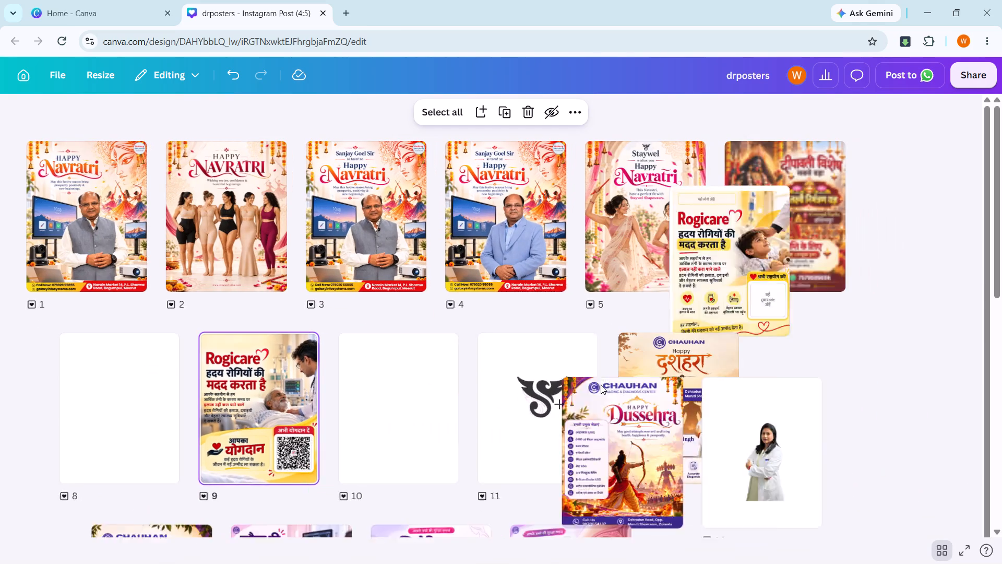
{"action": "scroll", "coordinate": [607, 379], "scroll_direction": "down", "scroll_amount": 4}
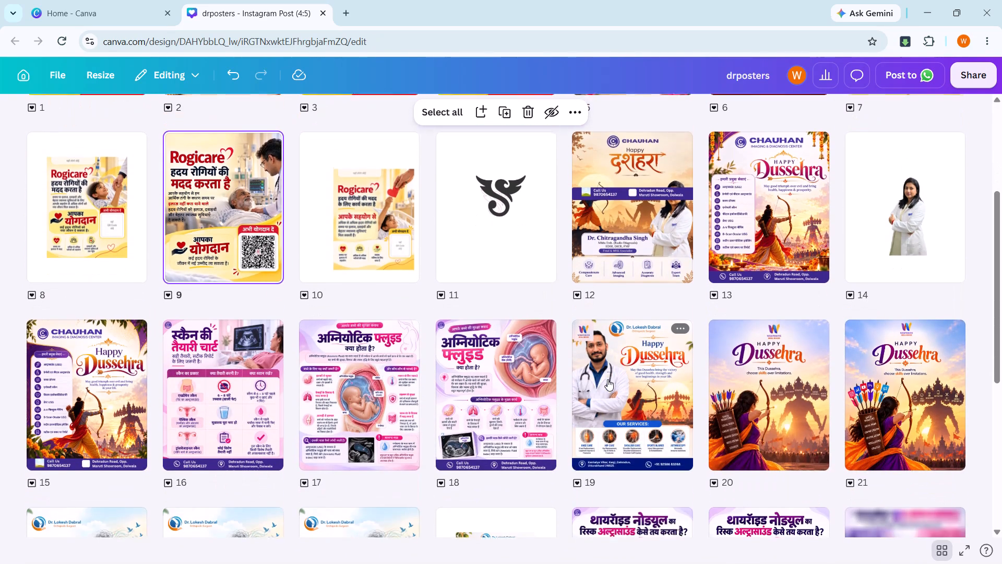
{"action": "scroll", "coordinate": [607, 379], "scroll_direction": "down", "scroll_amount": 4}
{"action": "scroll", "coordinate": [607, 379], "scroll_direction": "up", "scroll_amount": 4}
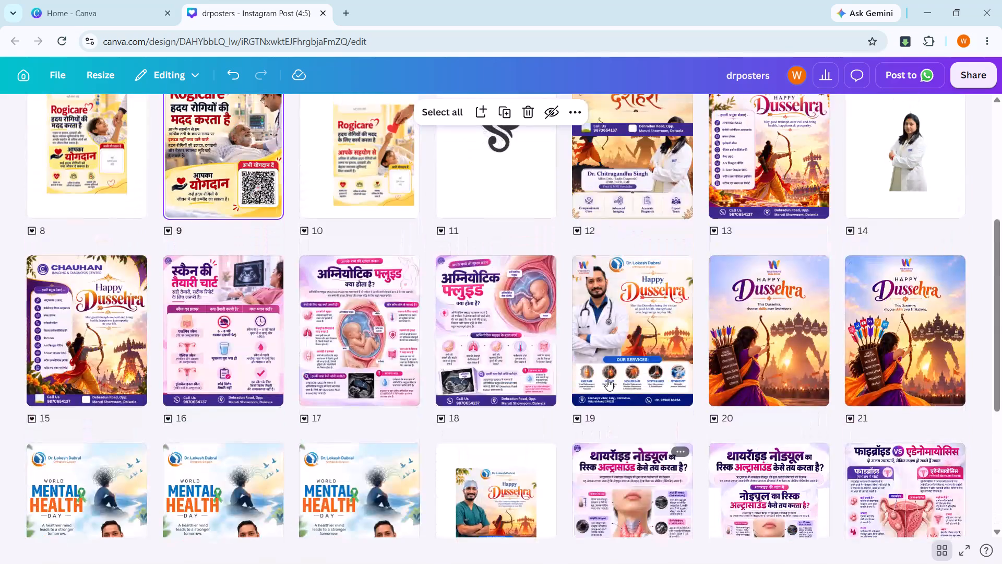
{"action": "scroll", "coordinate": [607, 379], "scroll_direction": "up", "scroll_amount": 9}
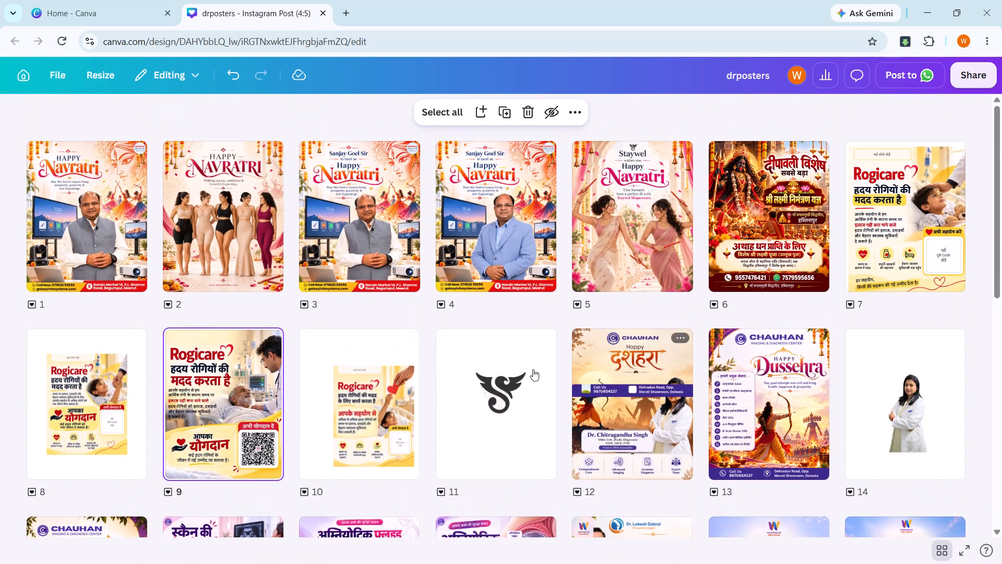
{"action": "left_click", "coordinate": [225, 409]}
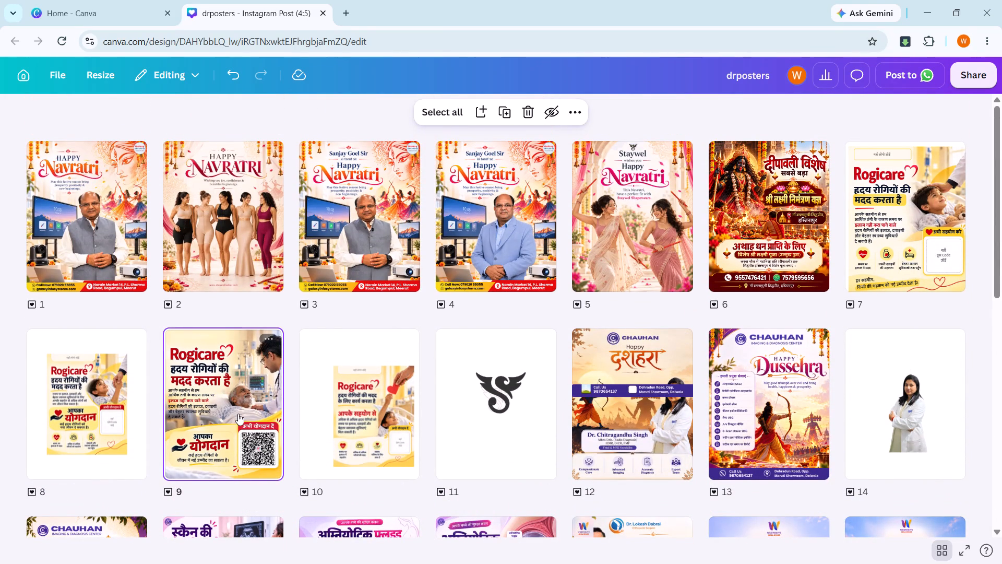
{"action": "double_click", "coordinate": [238, 414]}
Open the untitled Feed Ad design with the ₹99 QR poster from the Canva home page and copy its Rogicare logo.
{"action": "left_click", "coordinate": [122, 6]}
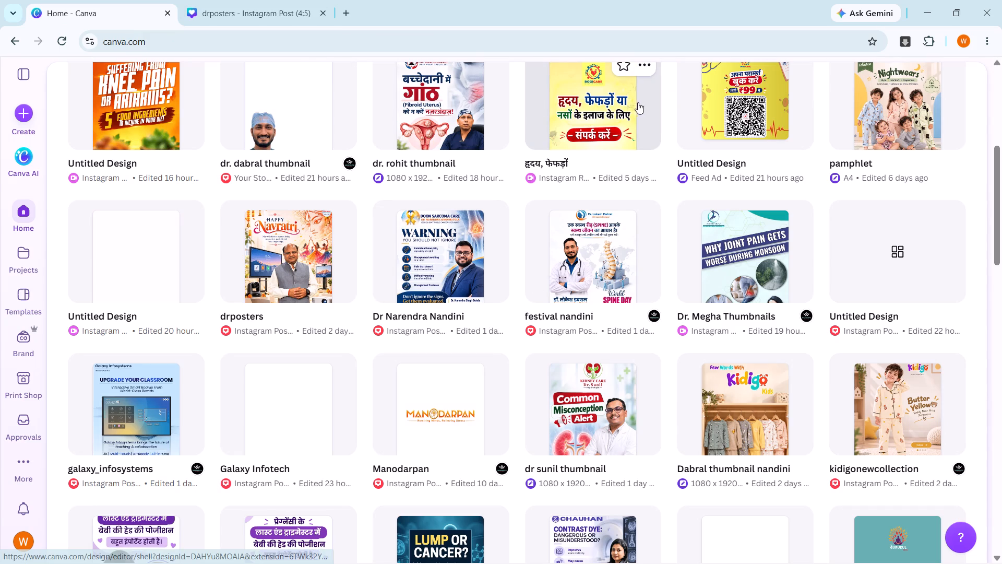
{"action": "double_click", "coordinate": [703, 104]}
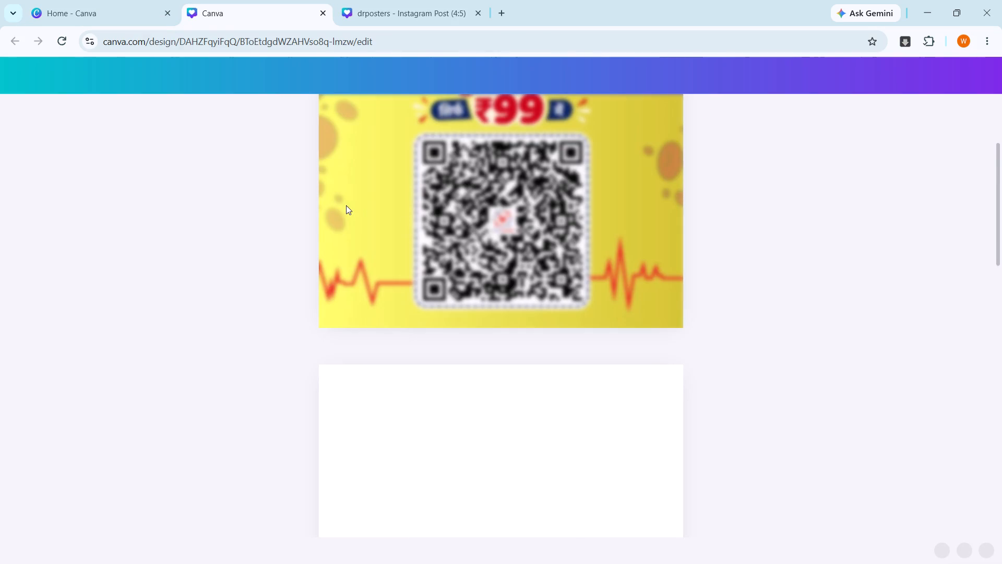
{"action": "scroll", "coordinate": [520, 386], "scroll_direction": "up", "scroll_amount": 8}
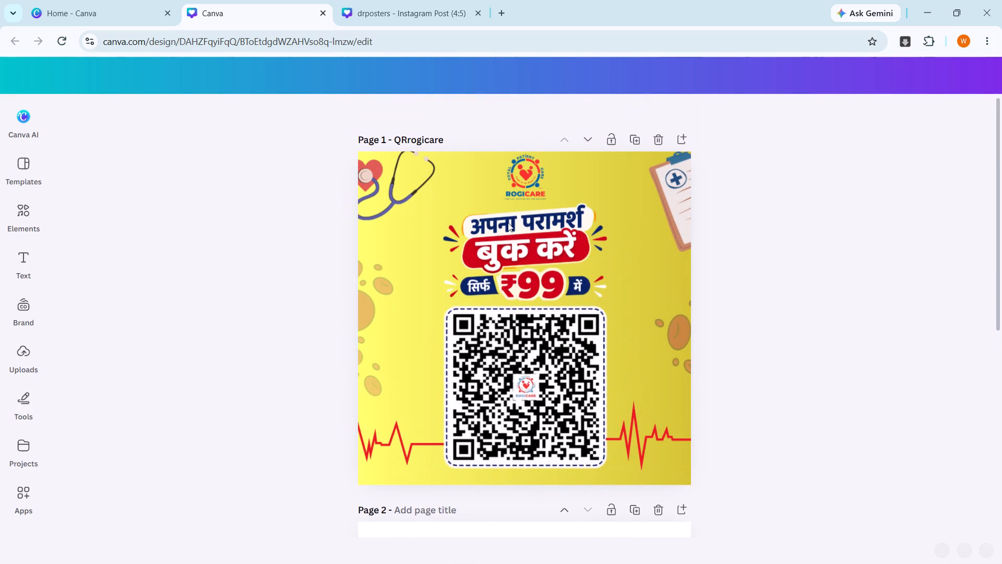
{"action": "left_click", "coordinate": [512, 170]}
{"action": "key", "text": "ctrl+c"}
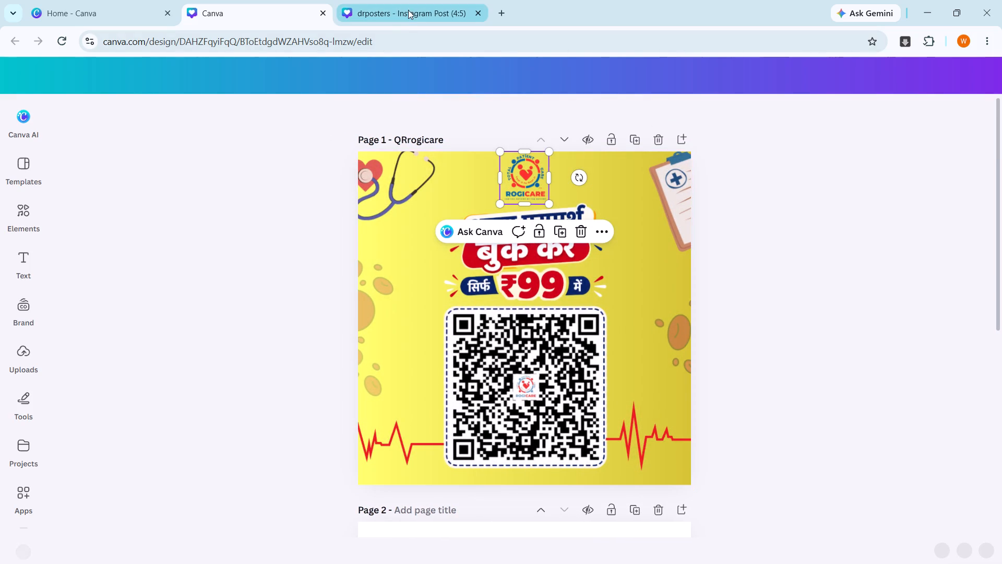
Paste the Rogicare logo onto page 9 of drposters, keeping a single copy above the start of the Rogicare heading.
{"action": "left_click", "coordinate": [408, 10]}
{"action": "left_click", "coordinate": [629, 159]}
{"action": "key", "text": "ctrl+v"}
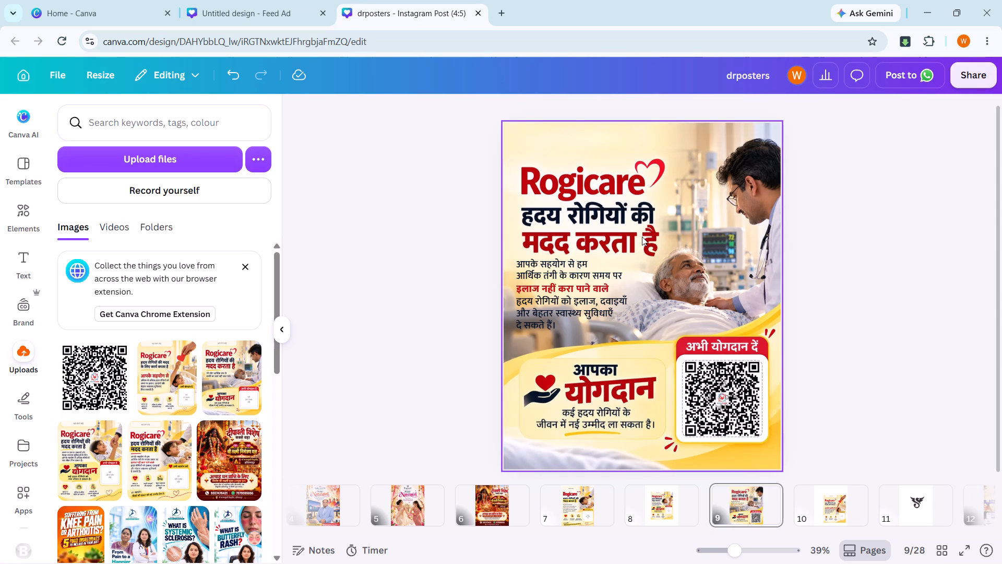
{"action": "left_click", "coordinate": [642, 237]}
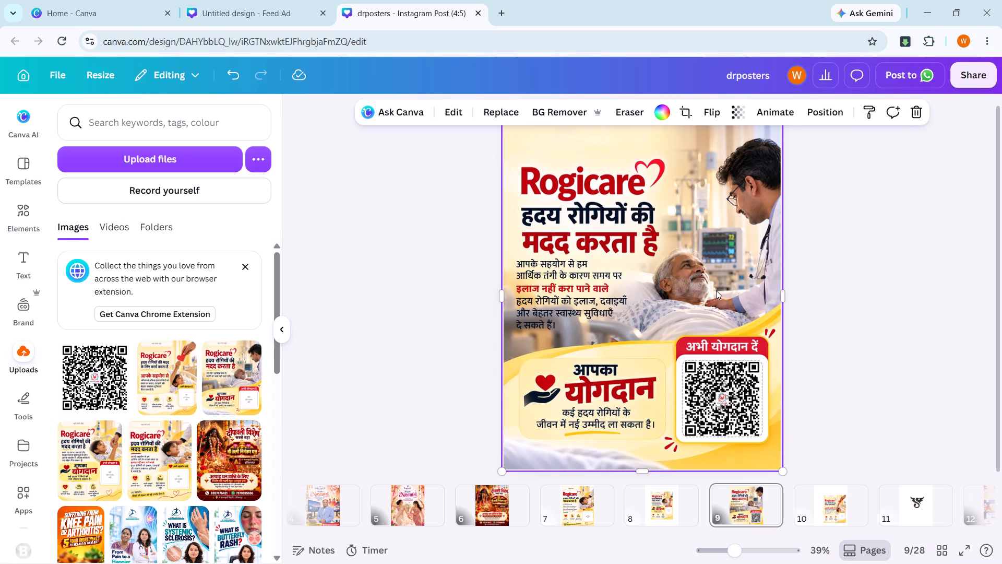
{"action": "key", "text": "ctrl+v"}
{"action": "left_click", "coordinate": [710, 284], "text": "ctrl"}
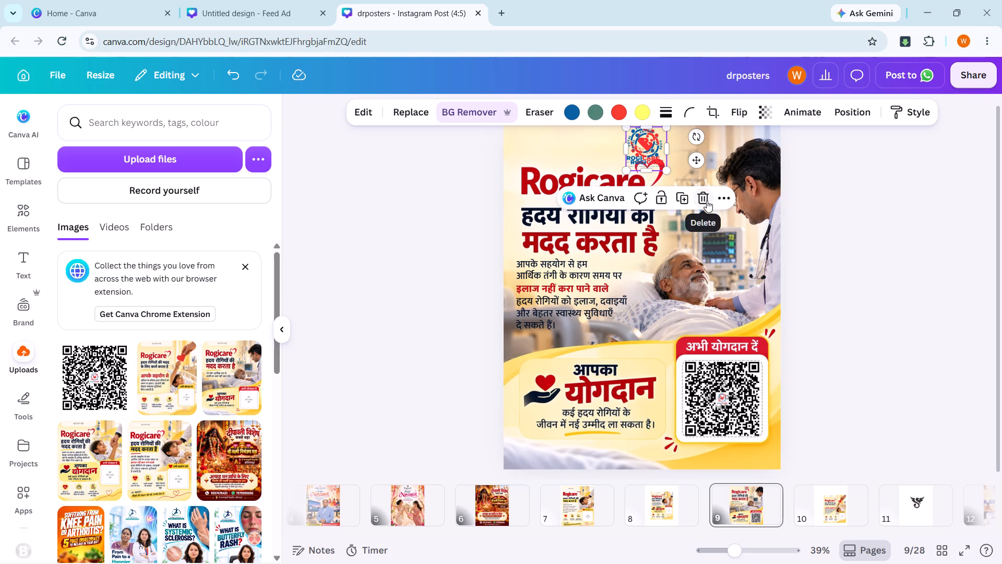
{"action": "left_click", "coordinate": [707, 201]}
{"action": "left_click_drag", "start_coordinate": [646, 154], "coordinate": [553, 151]}
{"action": "double_click", "coordinate": [840, 212]}
{"action": "scroll", "coordinate": [780, 238], "scroll_direction": "up", "scroll_amount": 2}
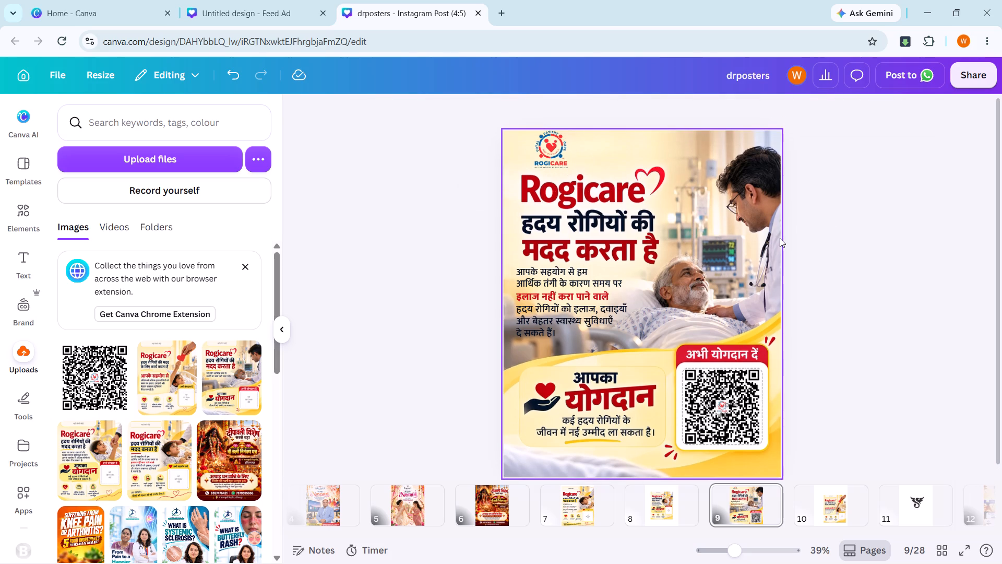
Shrink the Rogicare logo slightly and place it in the top-left corner of the page 9 poster.
{"action": "left_click", "coordinate": [542, 147]}
{"action": "left_click_drag", "start_coordinate": [570, 168], "coordinate": [559, 160]}
{"action": "left_click_drag", "start_coordinate": [547, 141], "coordinate": [609, 148]}
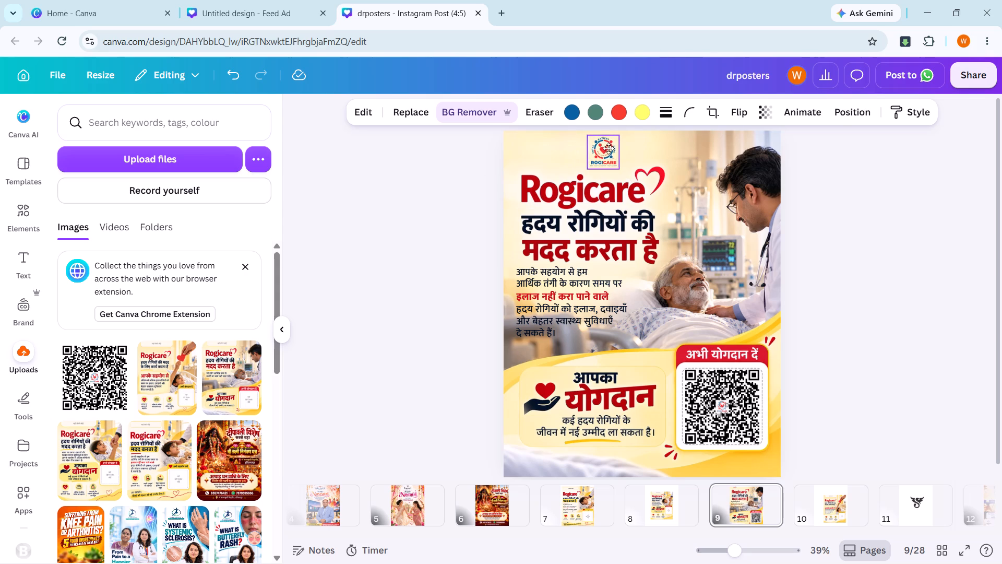
{"action": "left_click_drag", "start_coordinate": [609, 148], "coordinate": [646, 140]}
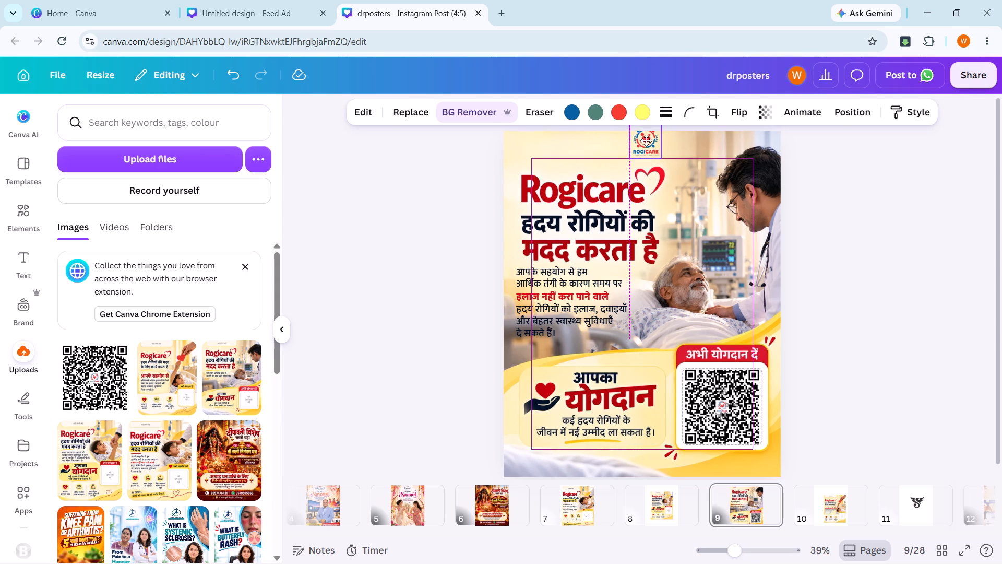
{"action": "left_click_drag", "start_coordinate": [646, 140], "coordinate": [514, 146]}
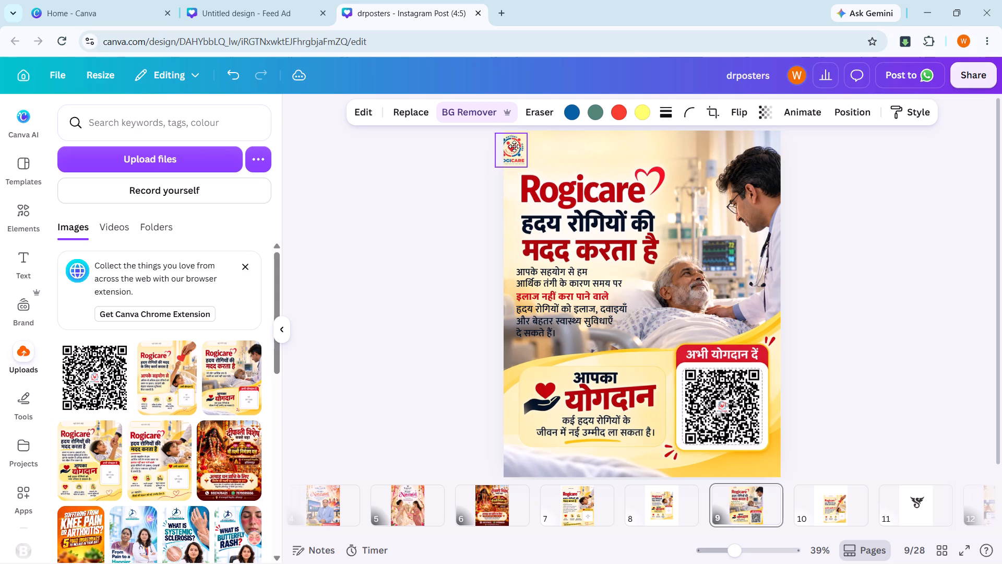
{"action": "left_click_drag", "start_coordinate": [514, 146], "coordinate": [522, 147]}
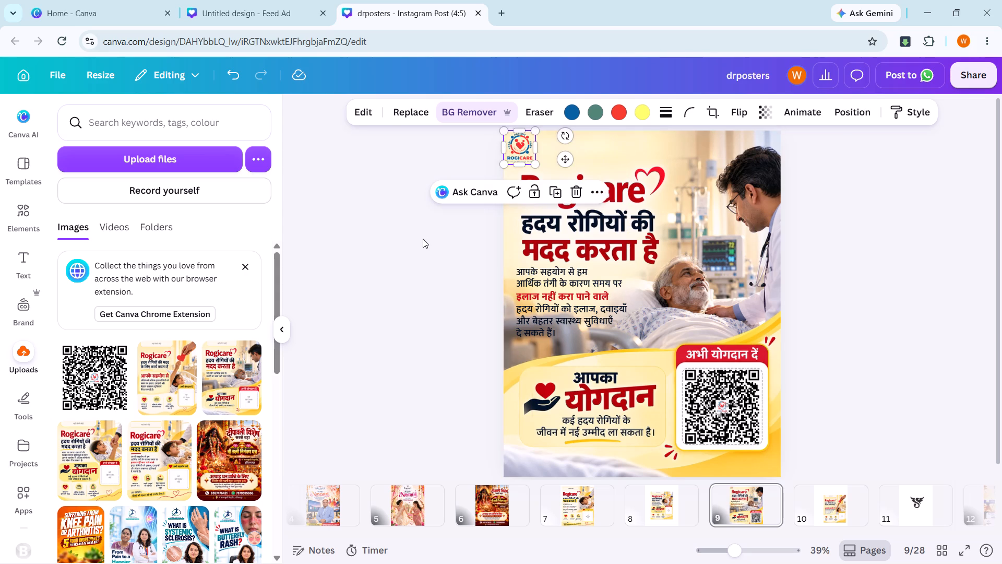
{"action": "double_click", "coordinate": [423, 242]}
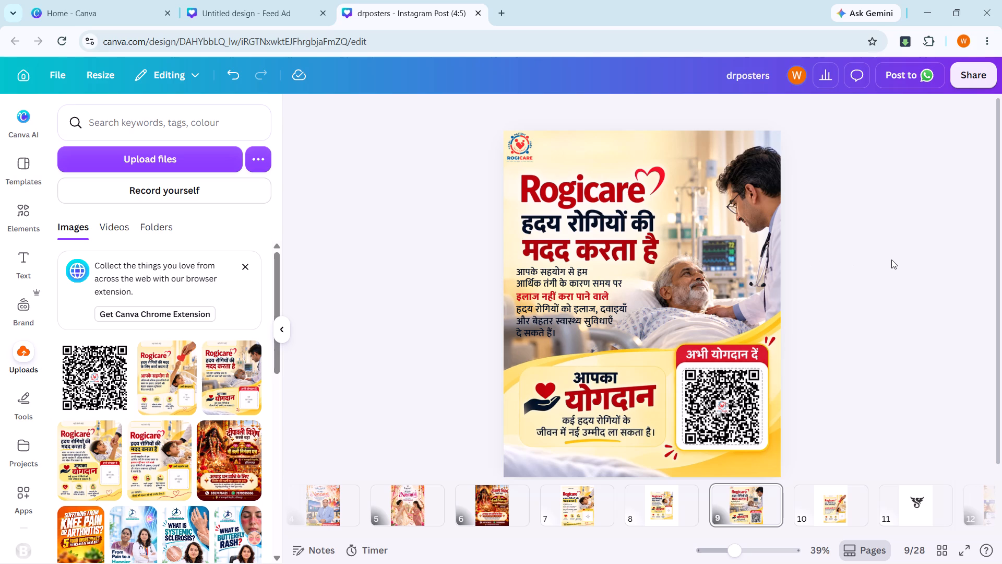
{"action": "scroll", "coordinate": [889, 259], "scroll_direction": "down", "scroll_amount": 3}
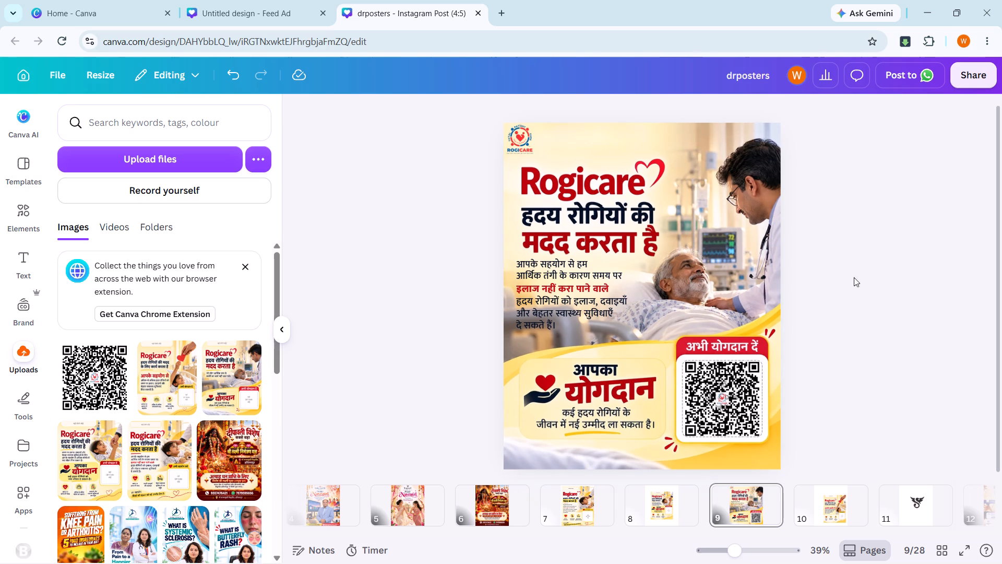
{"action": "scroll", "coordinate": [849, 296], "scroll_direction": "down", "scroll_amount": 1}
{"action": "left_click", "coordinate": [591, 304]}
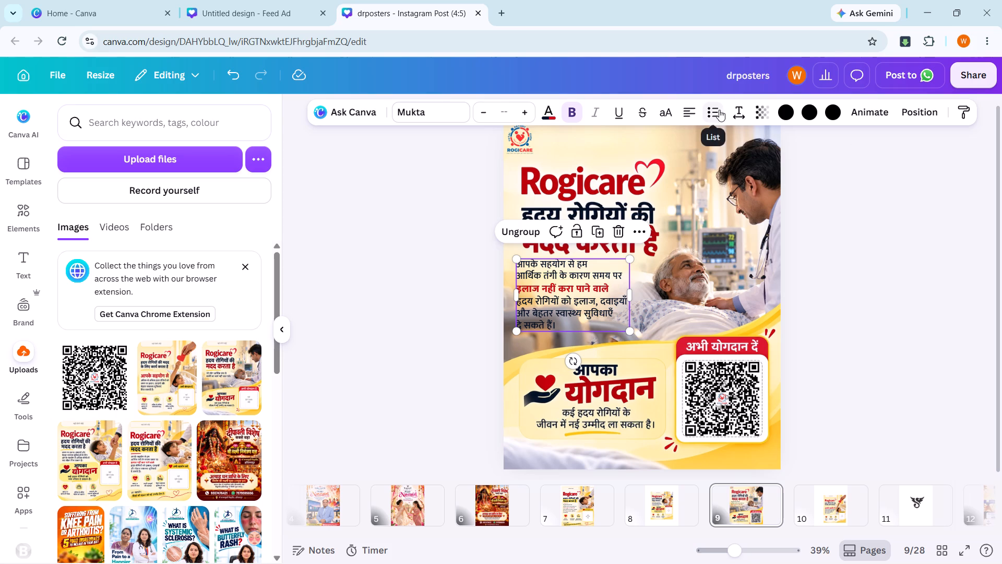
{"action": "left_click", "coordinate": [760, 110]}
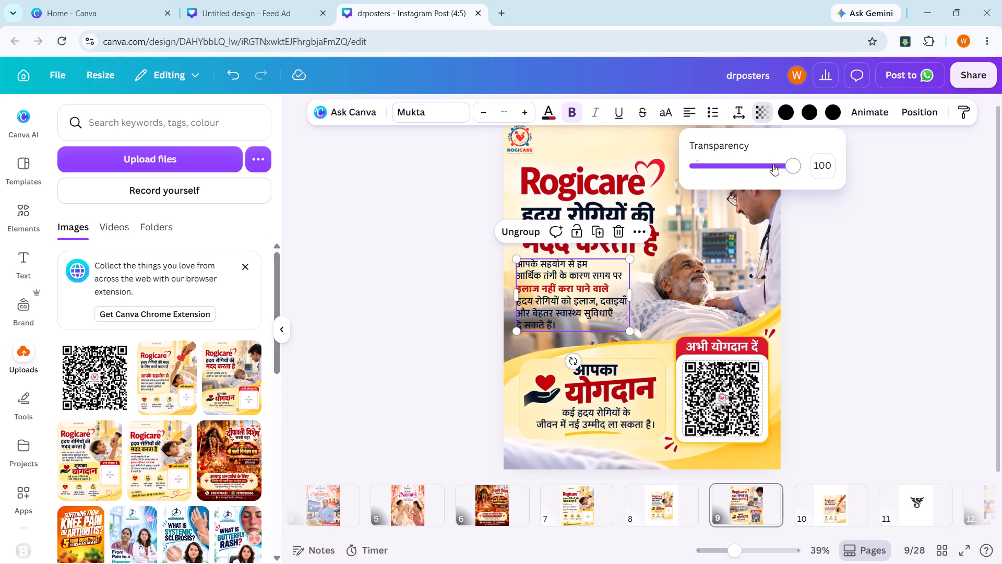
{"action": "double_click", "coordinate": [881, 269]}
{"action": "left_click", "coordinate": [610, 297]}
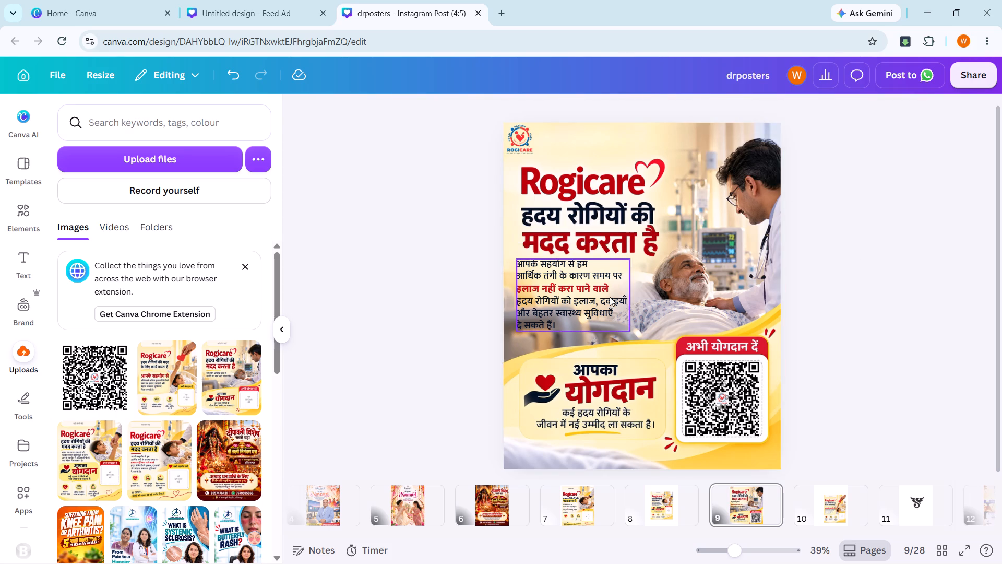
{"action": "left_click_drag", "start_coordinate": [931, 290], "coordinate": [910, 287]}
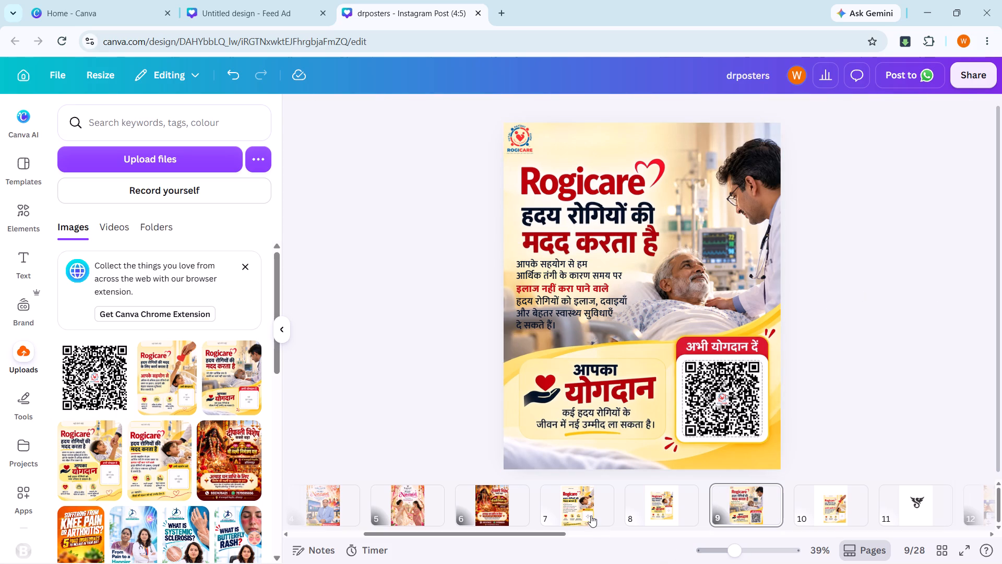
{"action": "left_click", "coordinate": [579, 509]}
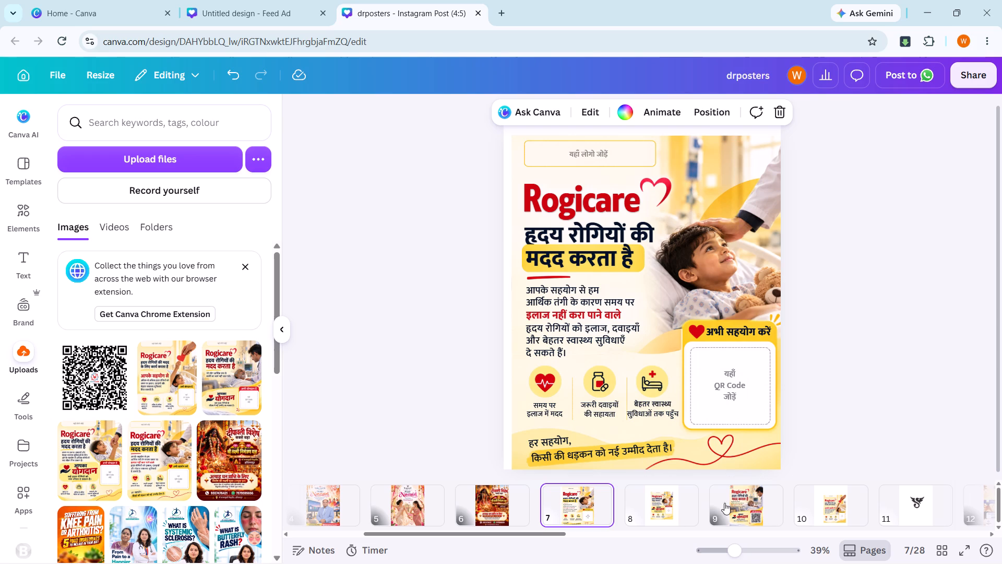
Return to page 9 and search the elements library for "gradient".
{"action": "left_click", "coordinate": [735, 503]}
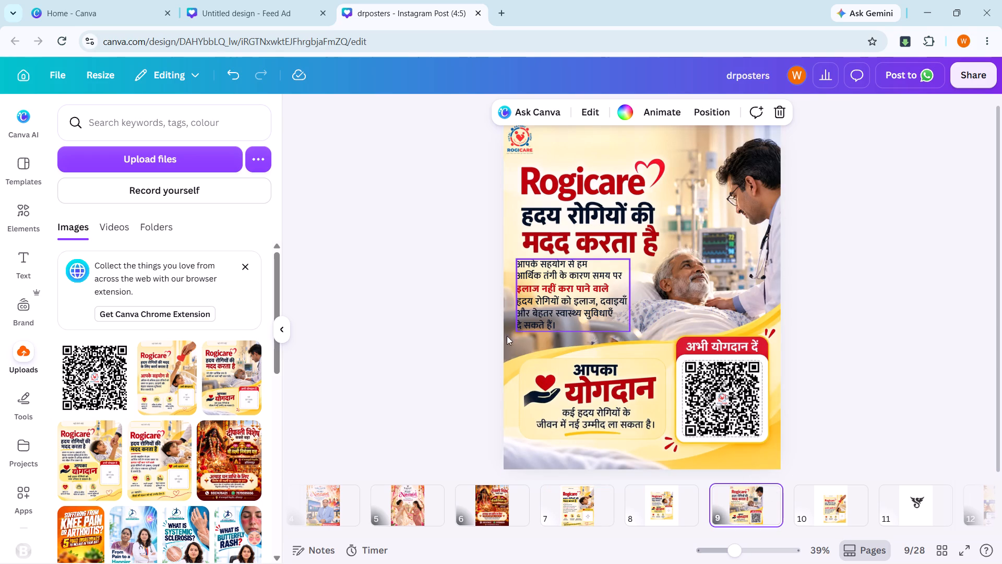
{"action": "left_click", "coordinate": [22, 209]}
{"action": "left_click", "coordinate": [127, 125]}
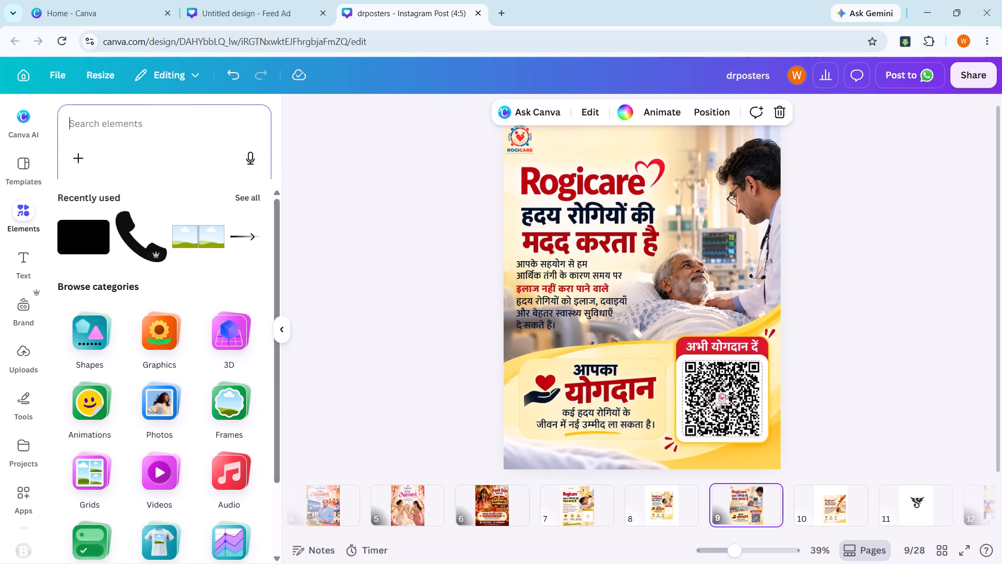
{"action": "type", "text": "grad"}
{"action": "key", "text": "i"}
{"action": "type", "text": "ent"}
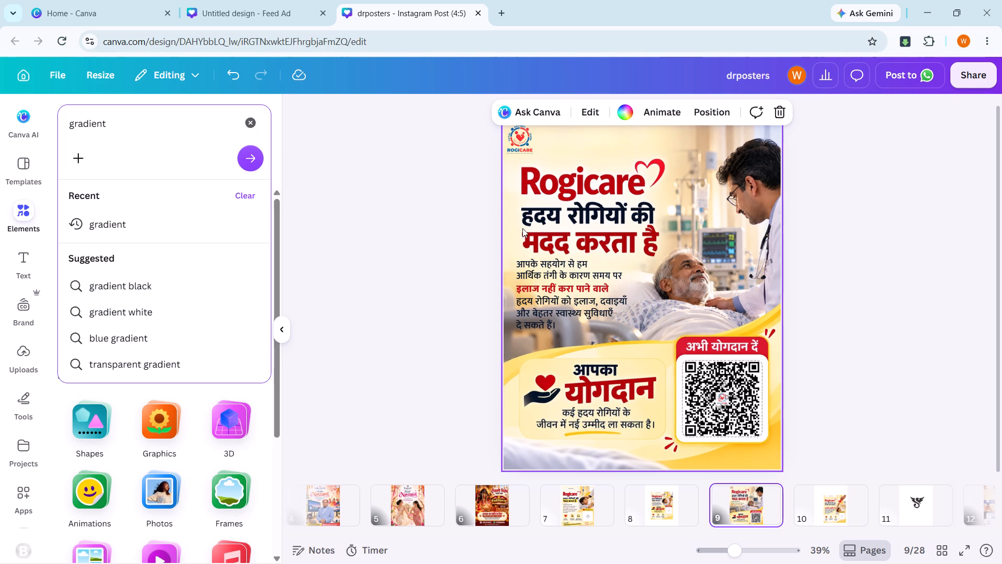
{"action": "key", "text": "Return"}
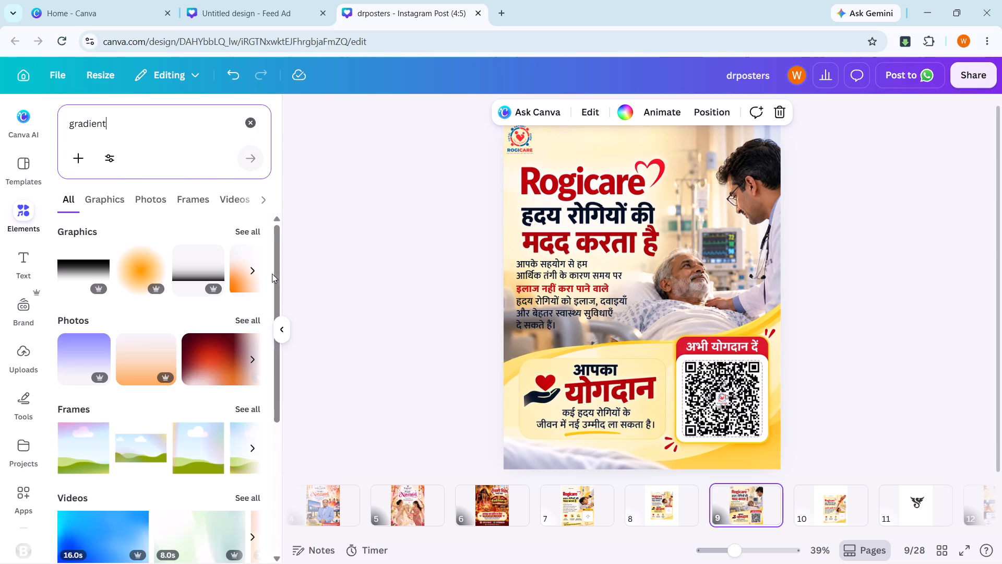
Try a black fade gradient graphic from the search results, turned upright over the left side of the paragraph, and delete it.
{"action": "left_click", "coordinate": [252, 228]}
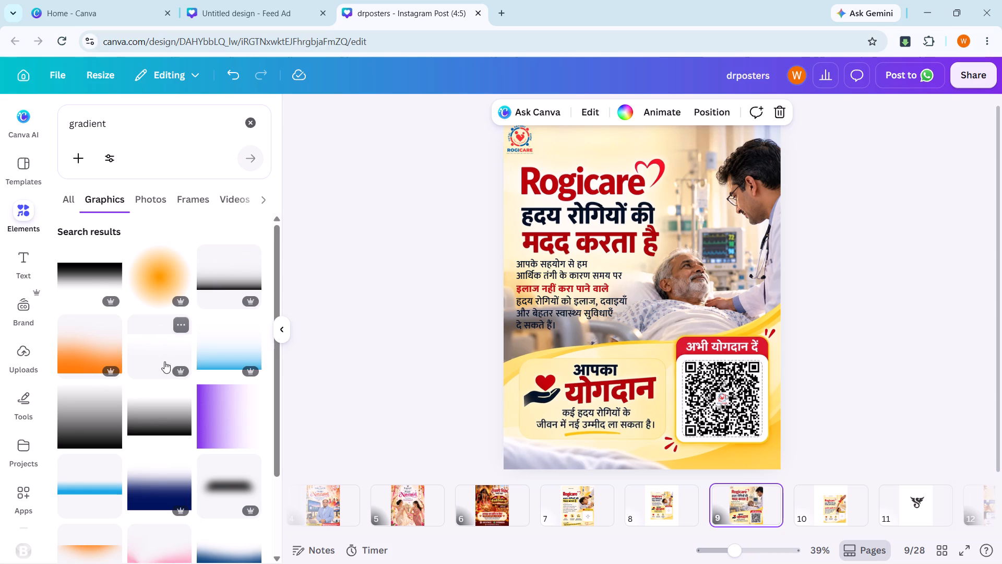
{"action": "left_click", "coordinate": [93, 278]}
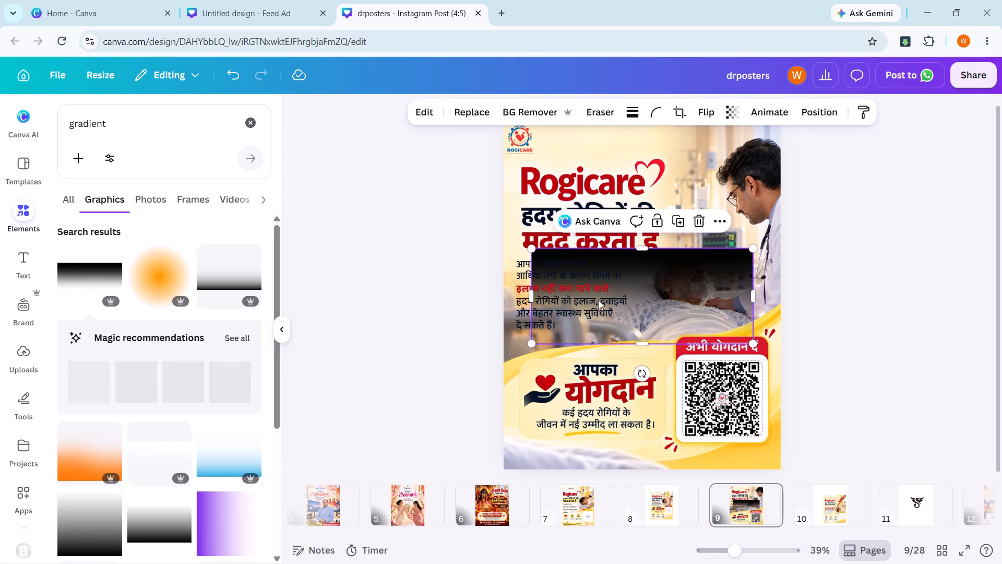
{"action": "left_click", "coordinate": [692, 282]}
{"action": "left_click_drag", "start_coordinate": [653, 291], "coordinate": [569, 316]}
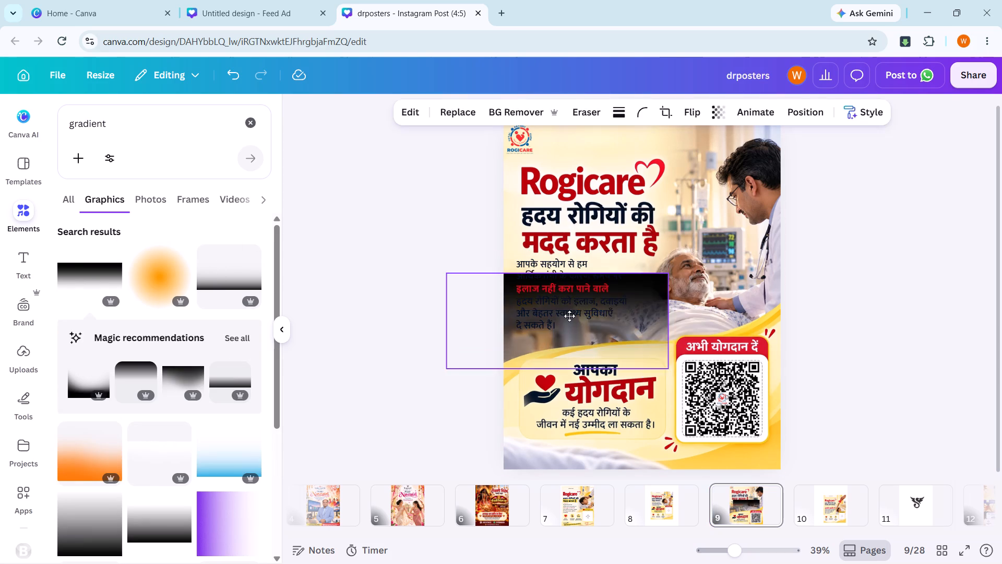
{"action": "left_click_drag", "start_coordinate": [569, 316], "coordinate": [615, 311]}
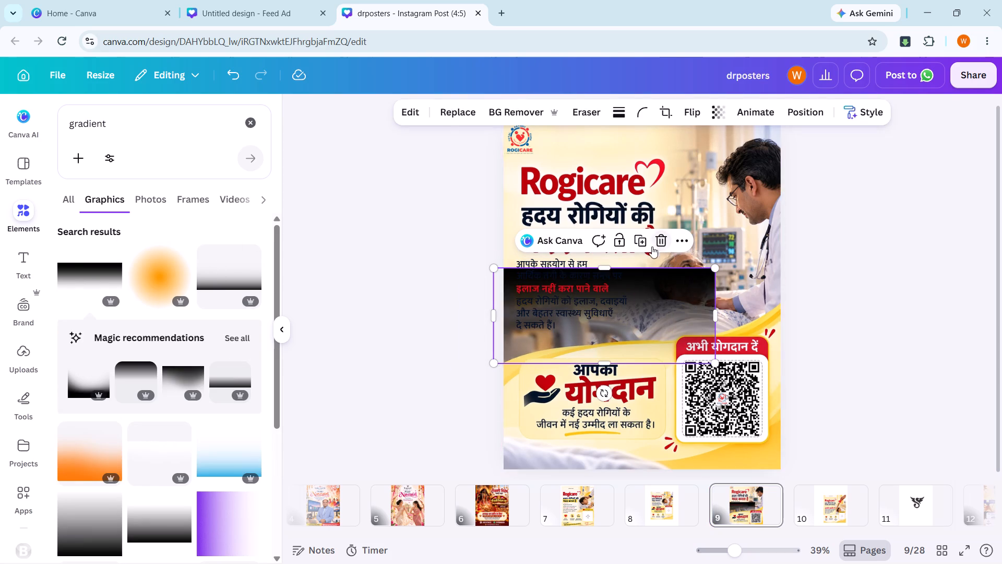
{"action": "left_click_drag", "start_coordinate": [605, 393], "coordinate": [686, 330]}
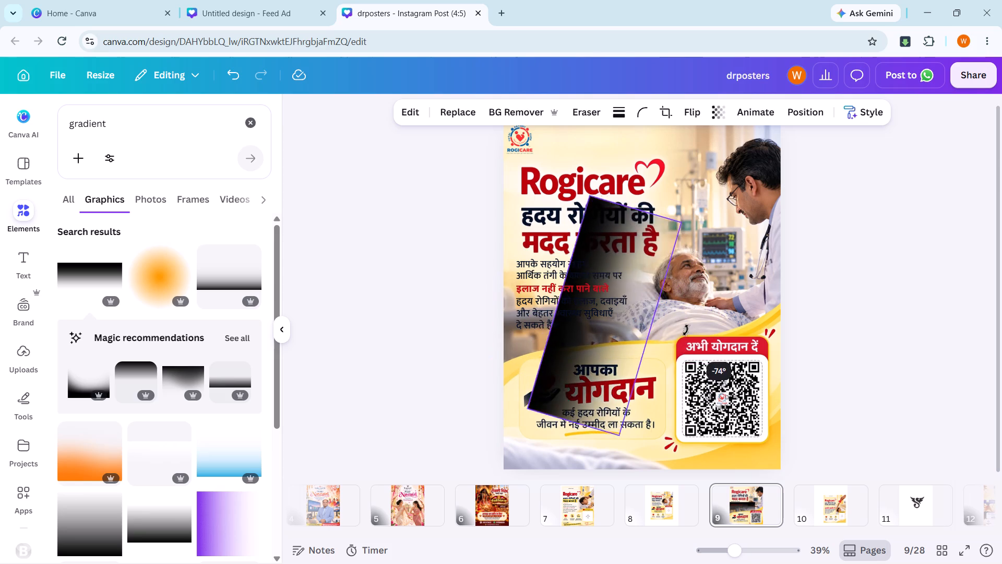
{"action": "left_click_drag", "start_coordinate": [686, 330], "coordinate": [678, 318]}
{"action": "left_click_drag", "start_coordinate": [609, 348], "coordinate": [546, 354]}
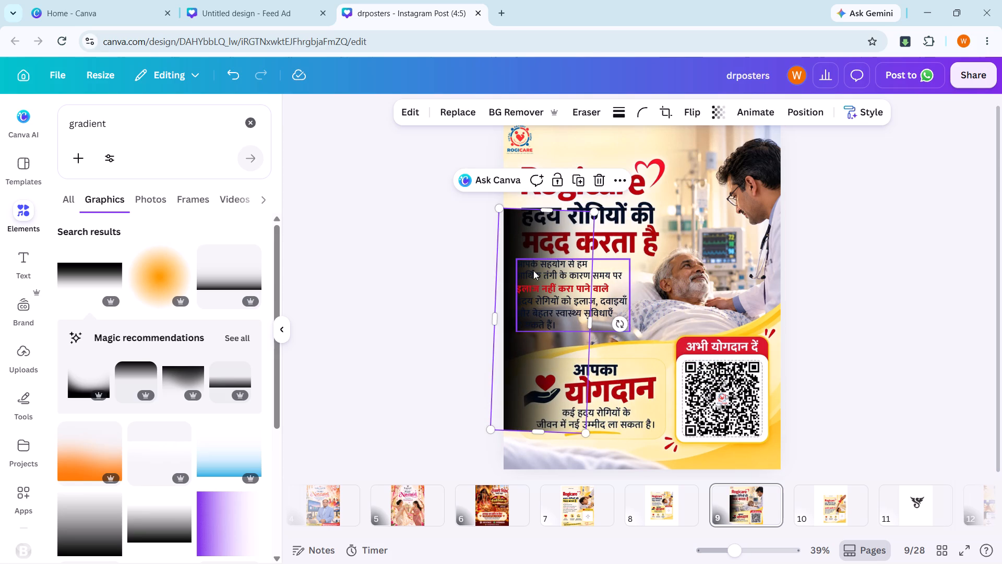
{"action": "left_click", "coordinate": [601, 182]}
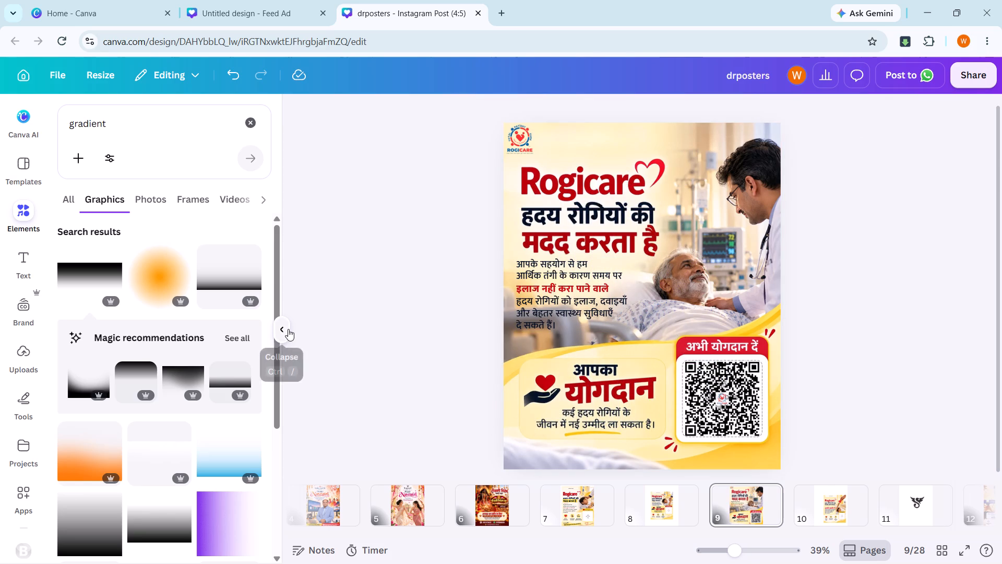
Clear the gradient search and add a circle from the basic shapes to page 9.
{"action": "left_click", "coordinate": [288, 329]}
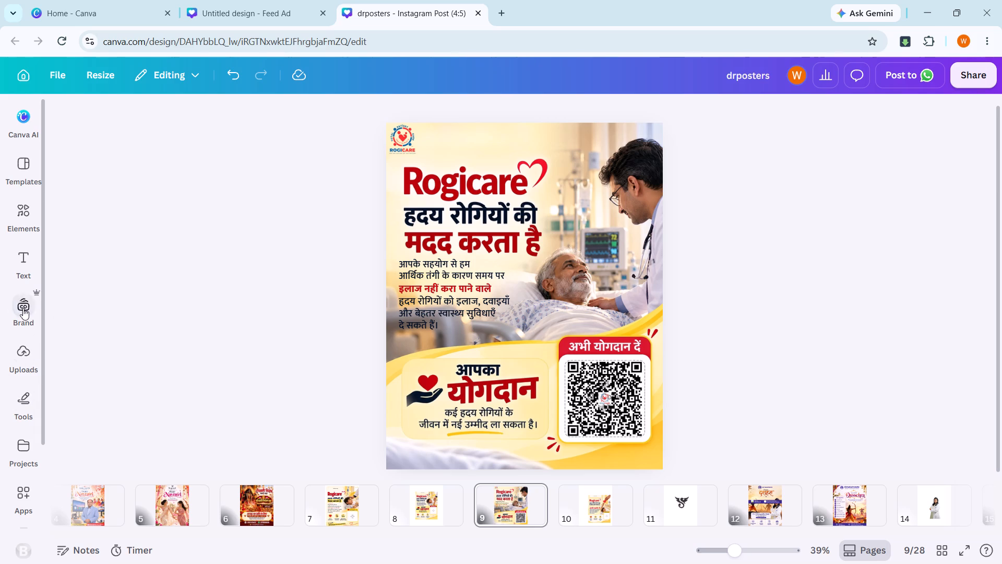
{"action": "left_click", "coordinate": [22, 211]}
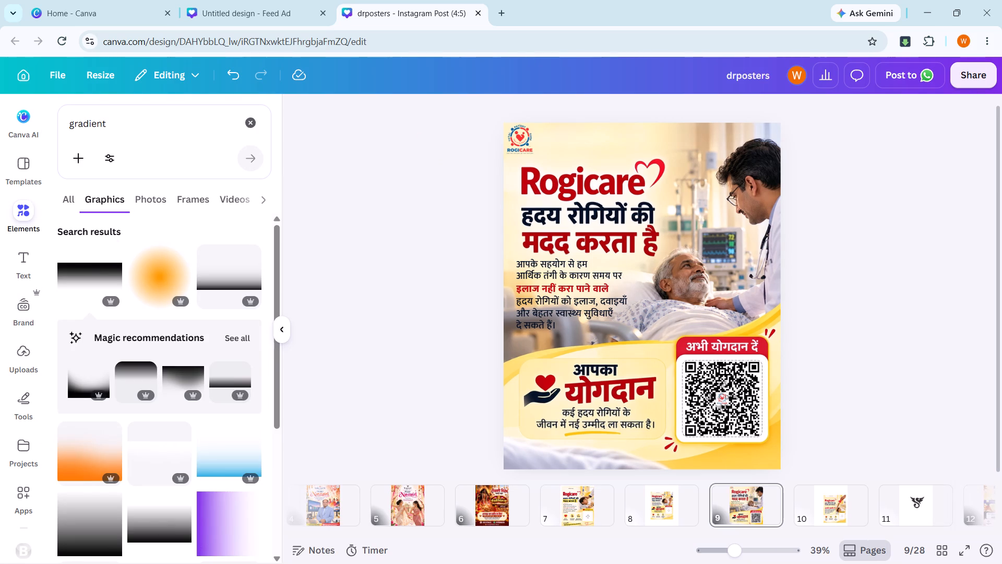
{"action": "left_click", "coordinate": [250, 118]}
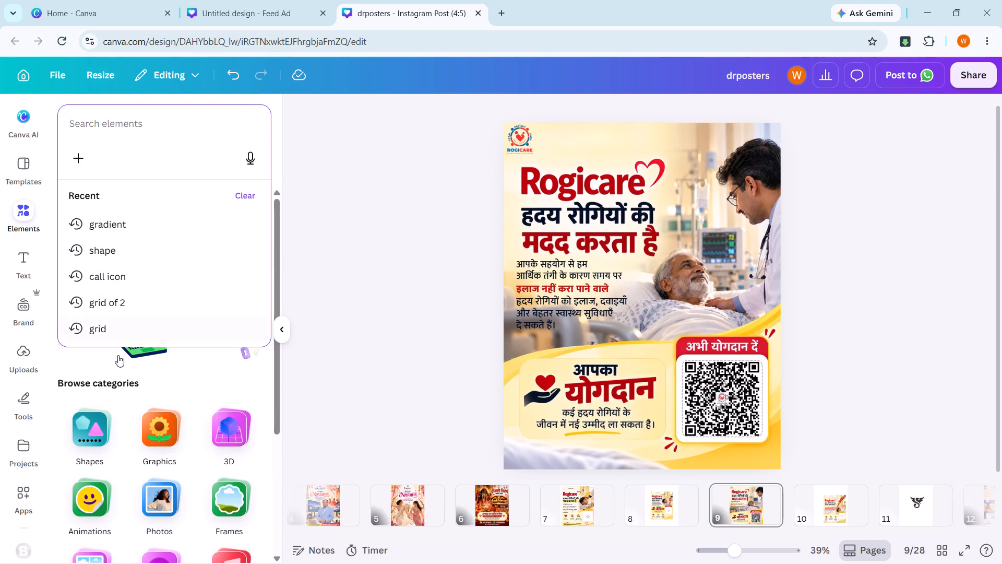
{"action": "left_click", "coordinate": [90, 438]}
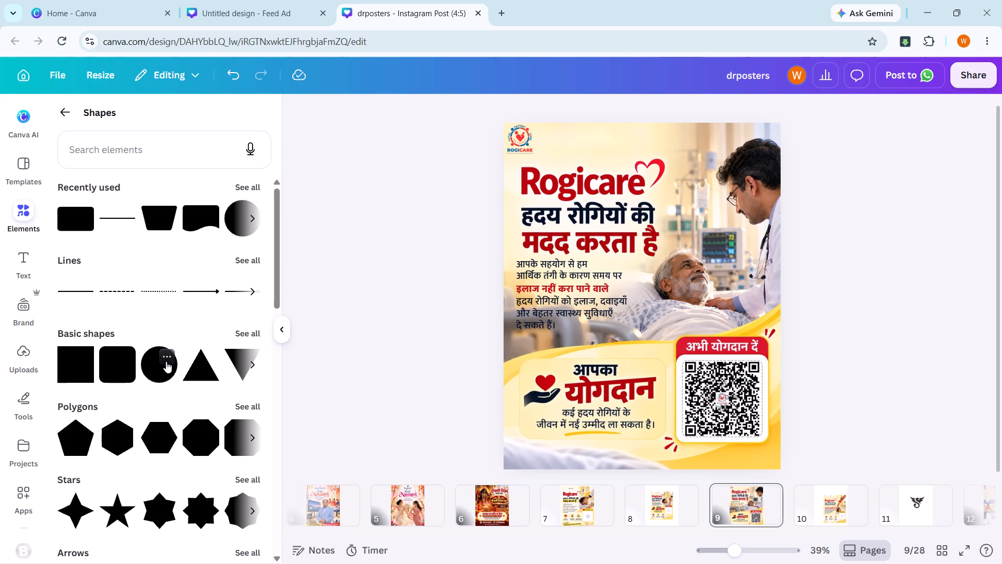
{"action": "left_click", "coordinate": [162, 357]}
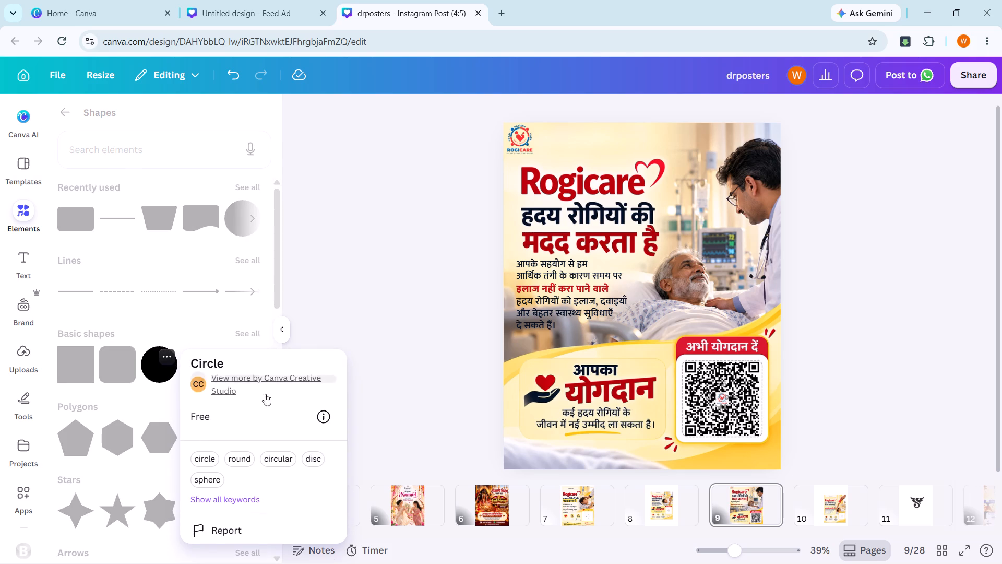
{"action": "left_click", "coordinate": [368, 280]}
{"action": "left_click", "coordinate": [153, 369]}
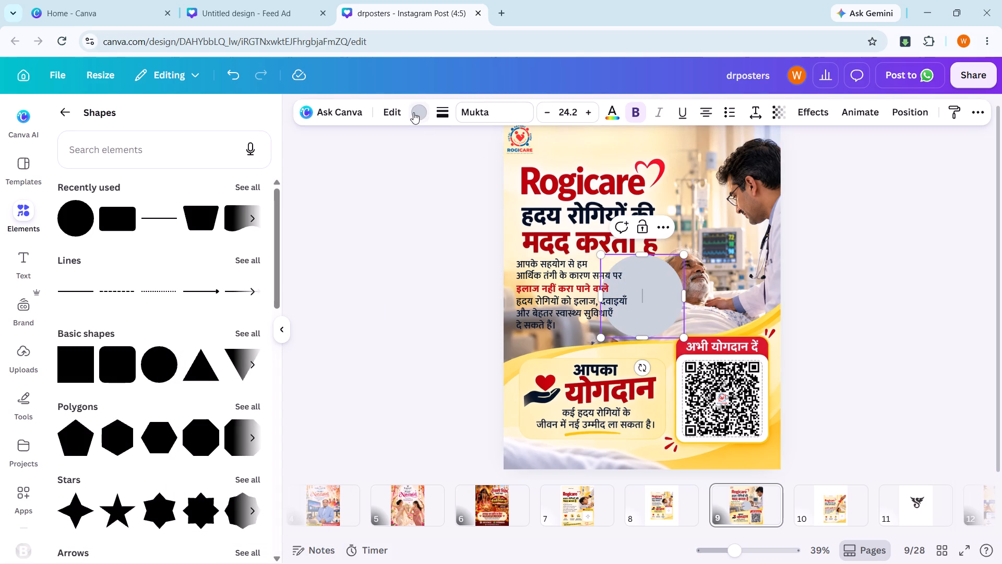
Fill the circle with a linear gradient from #FFFFFF at 0% opacity to #CDCCBC at 100%.
{"action": "left_click", "coordinate": [413, 112]}
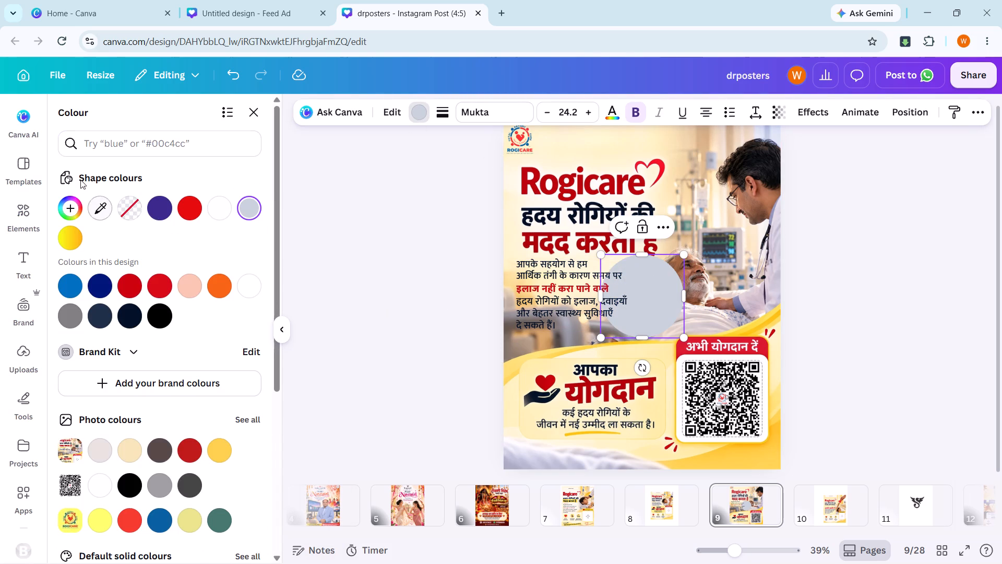
{"action": "left_click", "coordinate": [71, 207]}
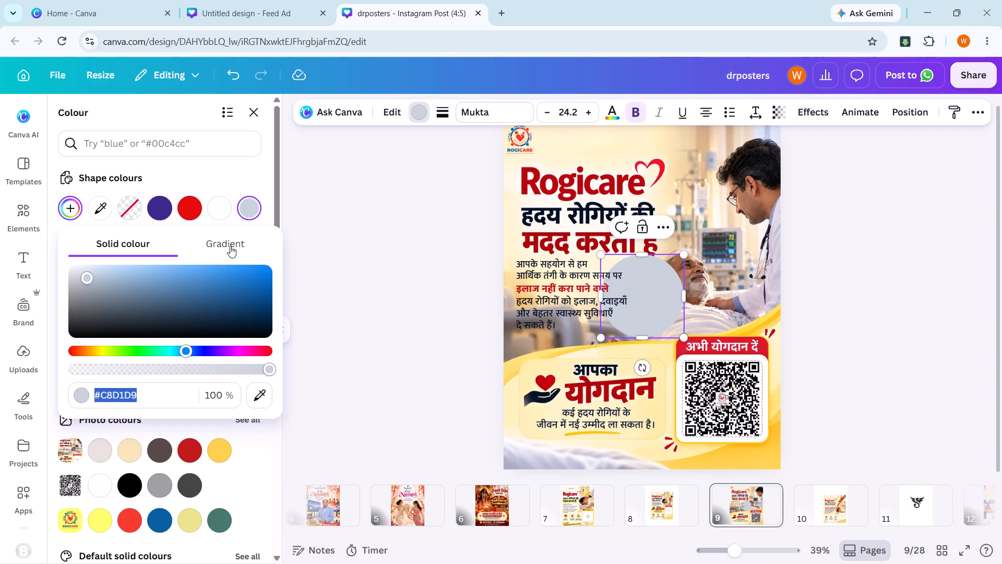
{"action": "left_click", "coordinate": [231, 244]}
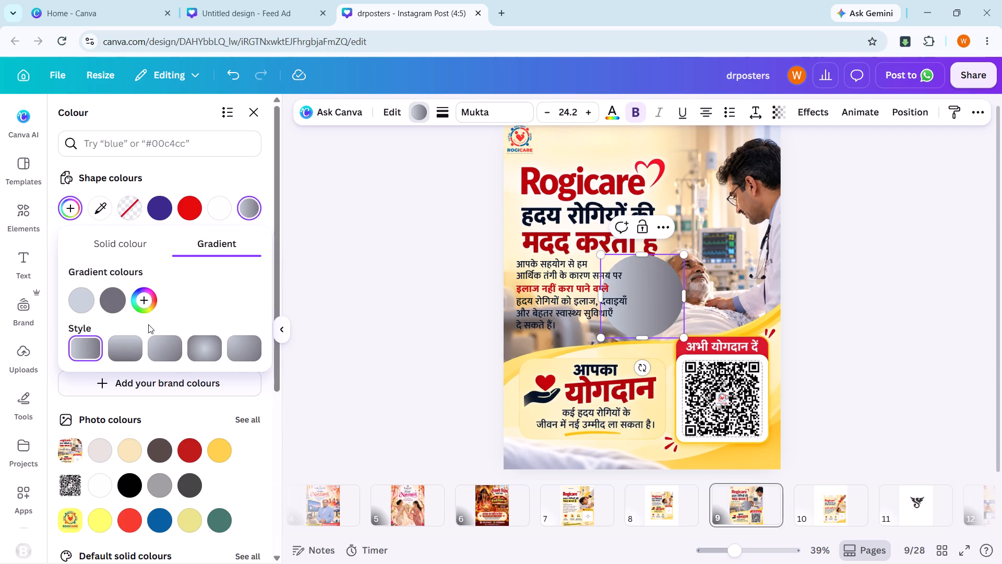
{"action": "left_click", "coordinate": [86, 298]}
{"action": "left_click_drag", "start_coordinate": [92, 338], "coordinate": [59, 297]}
{"action": "left_click", "coordinate": [114, 295]}
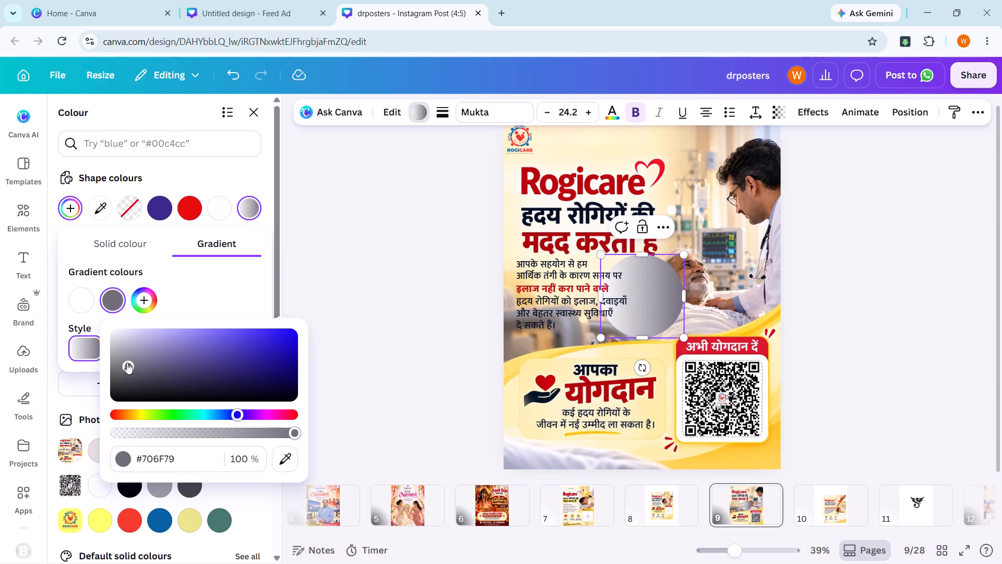
{"action": "left_click", "coordinate": [78, 302]}
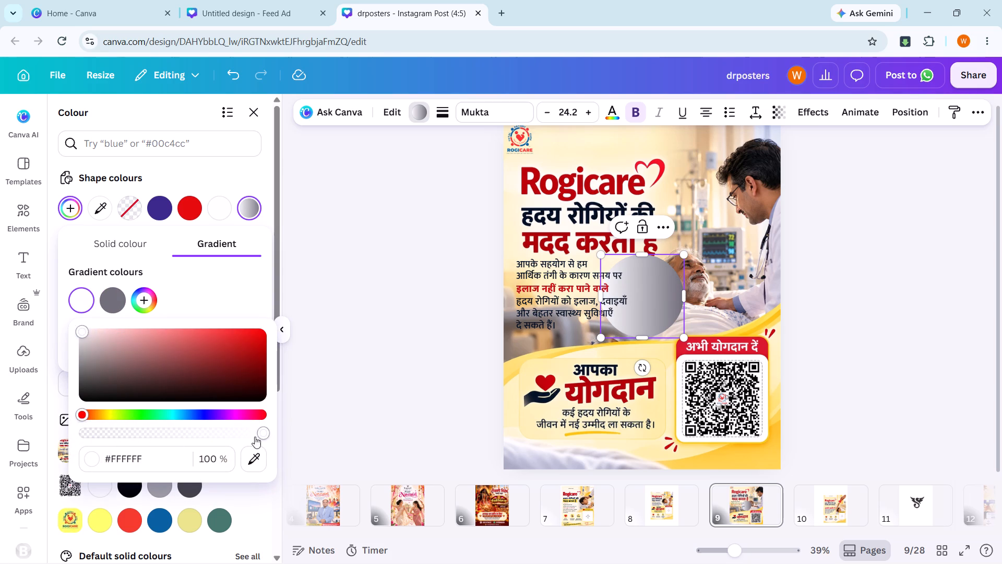
{"action": "left_click_drag", "start_coordinate": [261, 434], "coordinate": [59, 432]}
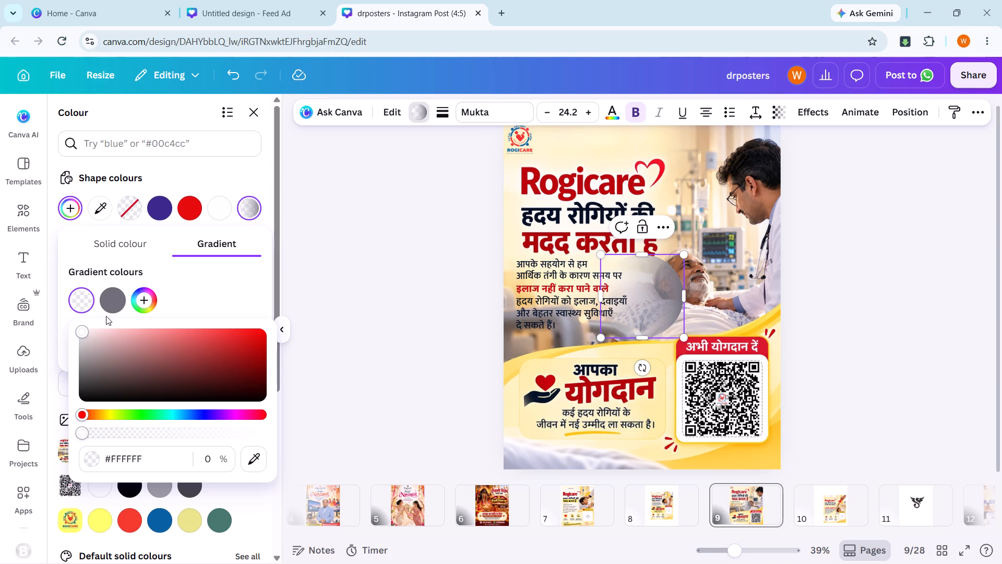
{"action": "left_click", "coordinate": [104, 296]}
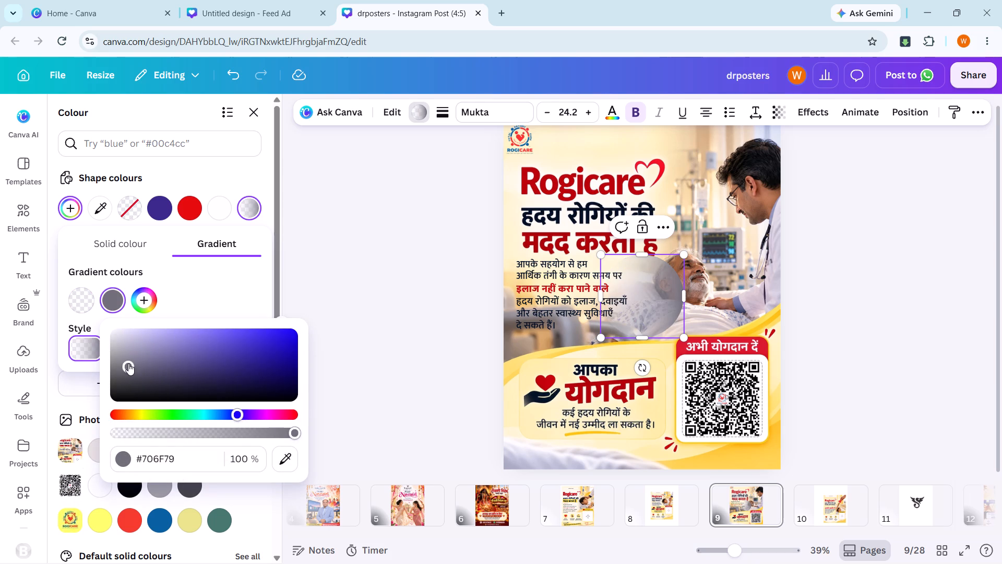
{"action": "left_click", "coordinate": [144, 412]}
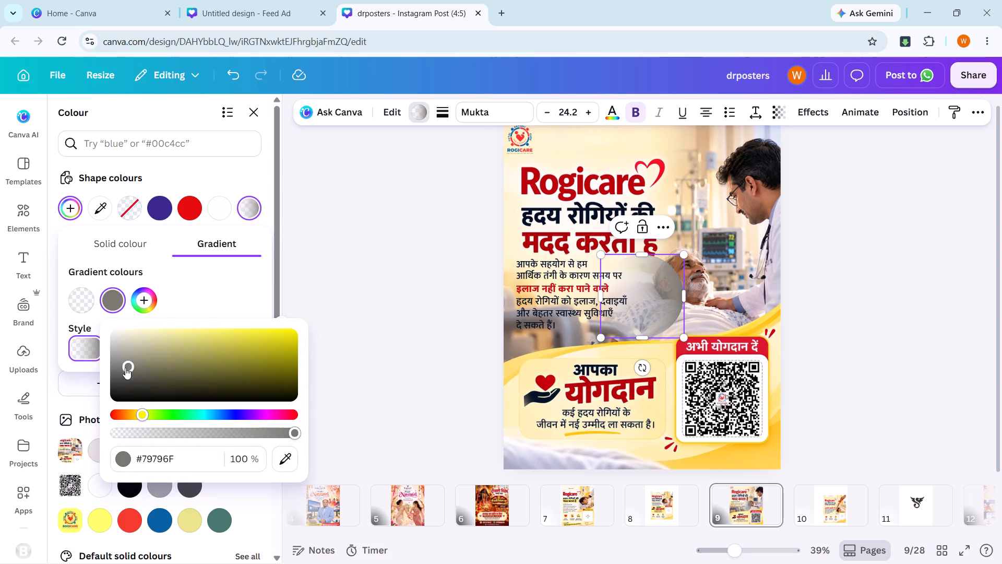
{"action": "left_click_drag", "start_coordinate": [127, 365], "coordinate": [130, 349]}
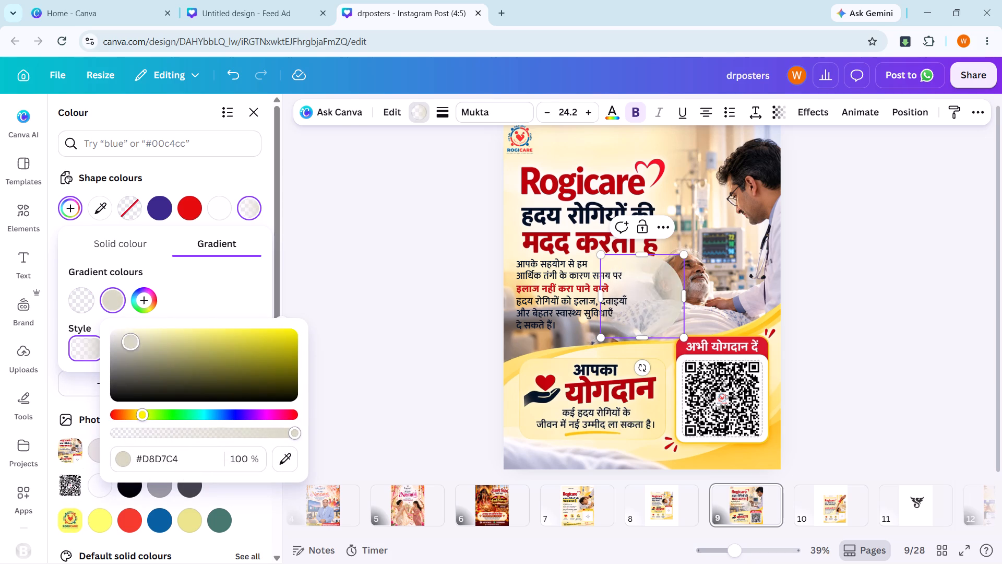
{"action": "left_click_drag", "start_coordinate": [130, 349], "coordinate": [126, 343]}
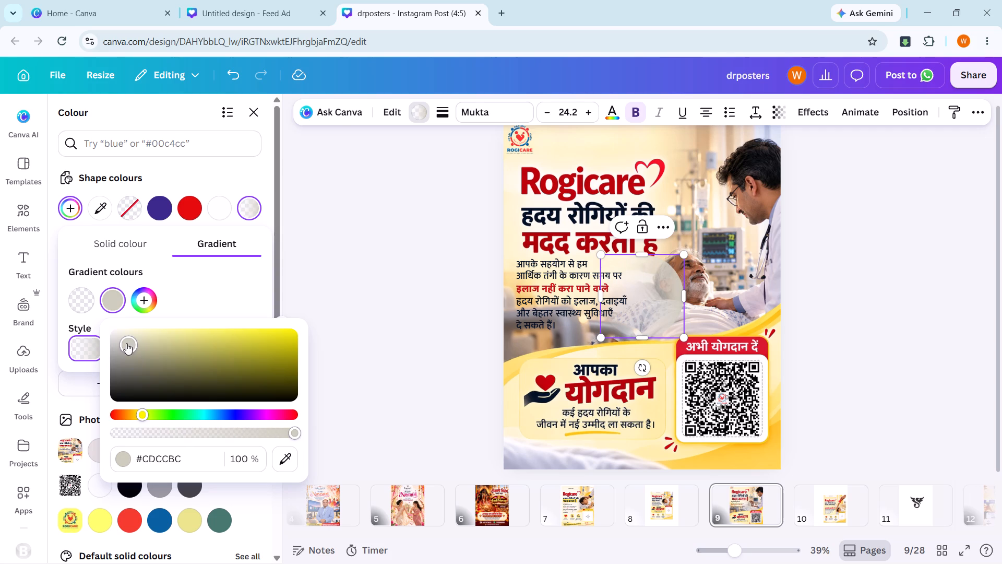
Enlarge the gradient circle to about 655 × 655, move it over the paragraph text and rotate it roughly a quarter turn.
{"action": "left_click_drag", "start_coordinate": [603, 337], "coordinate": [501, 403]}
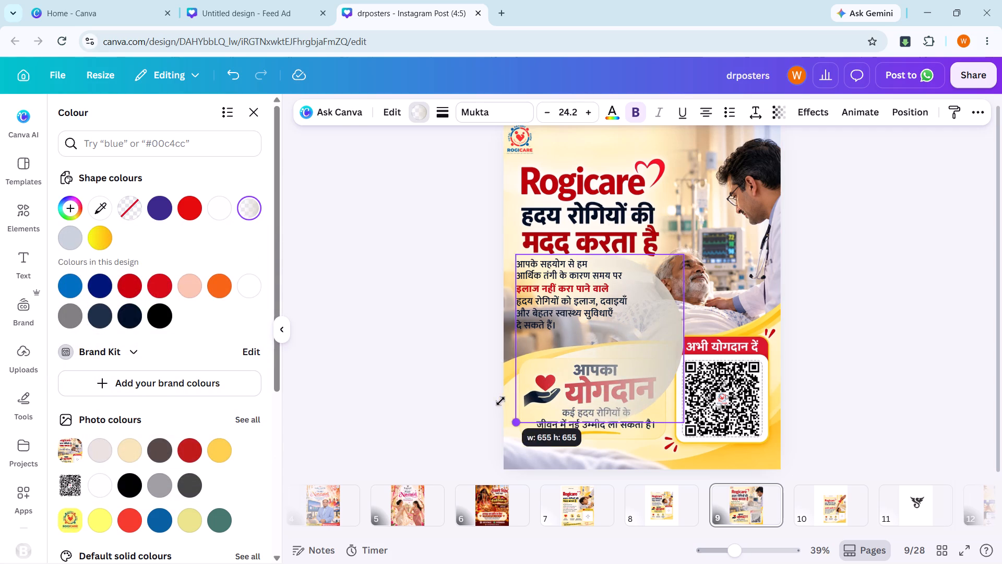
{"action": "left_click_drag", "start_coordinate": [642, 334], "coordinate": [549, 292]}
{"action": "left_click_drag", "start_coordinate": [677, 359], "coordinate": [649, 340]}
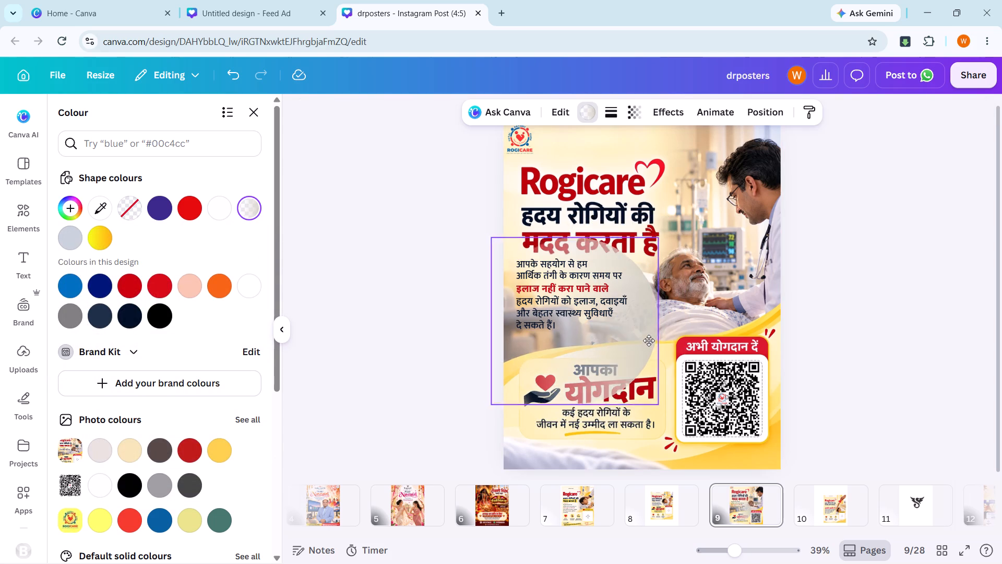
{"action": "left_click_drag", "start_coordinate": [649, 340], "coordinate": [627, 318]}
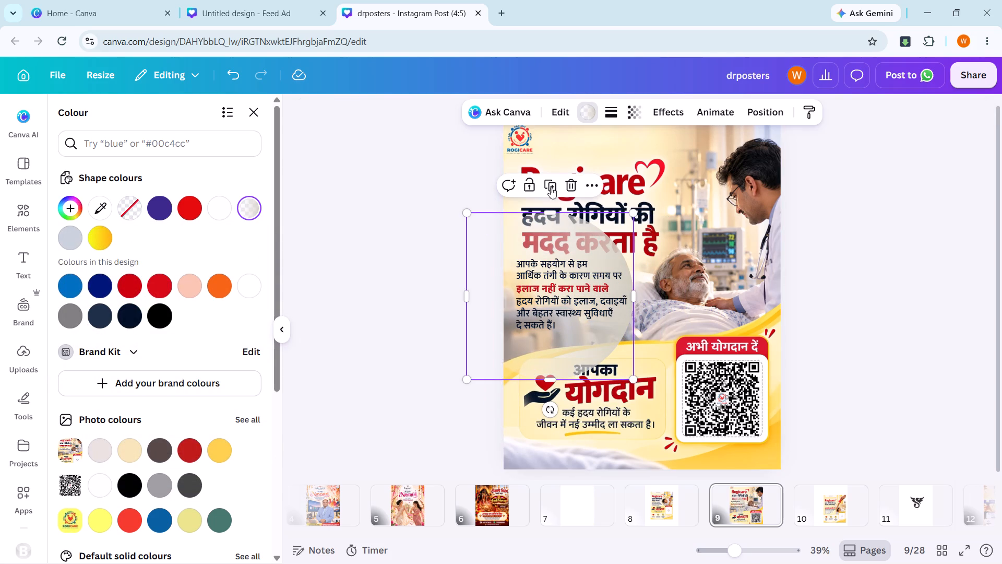
{"action": "left_click_drag", "start_coordinate": [549, 409], "coordinate": [470, 321]}
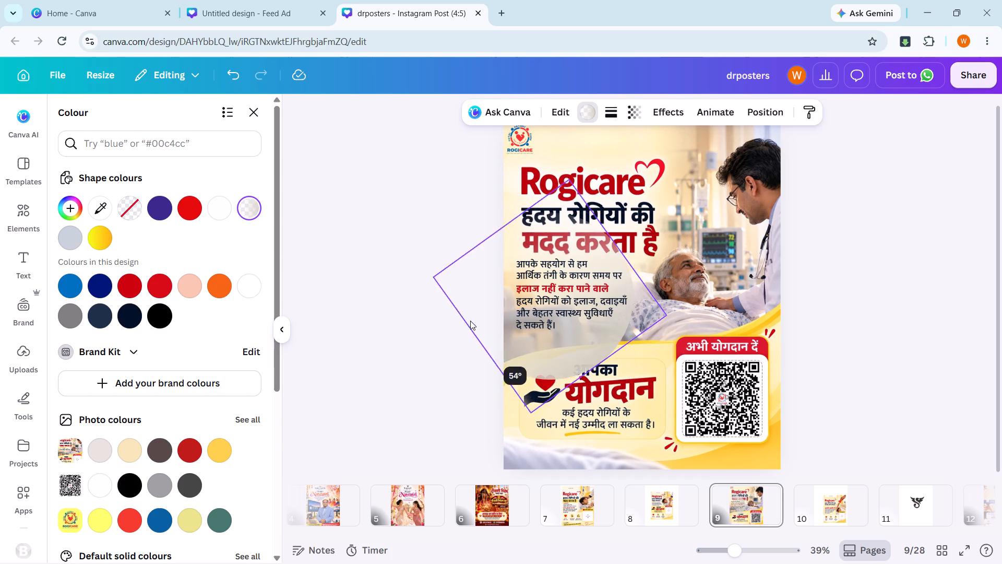
{"action": "left_click_drag", "start_coordinate": [470, 321], "coordinate": [467, 302]}
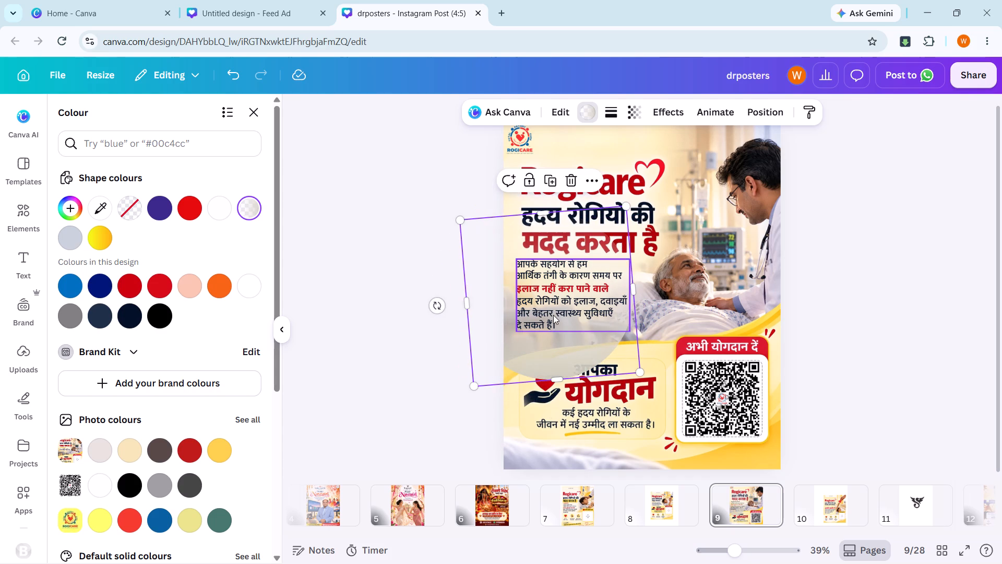
Nudge the gradient circle slightly right and up, and shift the paragraph text slightly right and down within it.
{"action": "left_click", "coordinate": [553, 315]}
{"action": "double_click", "coordinate": [874, 355]}
{"action": "left_click_drag", "start_coordinate": [566, 341], "coordinate": [579, 335]}
{"action": "double_click", "coordinate": [838, 316]}
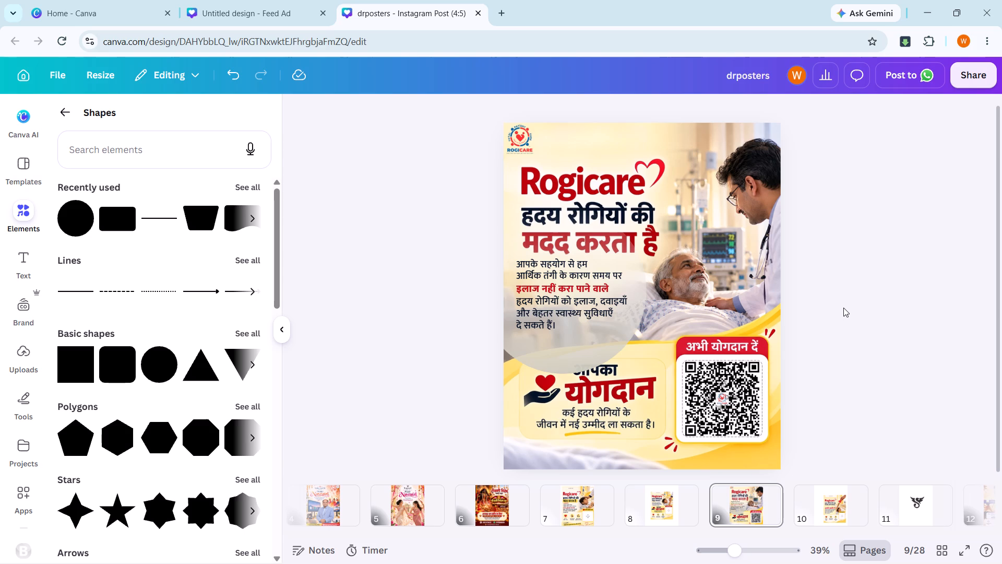
{"action": "left_click", "coordinate": [870, 297]}
{"action": "left_click_drag", "start_coordinate": [584, 302], "coordinate": [587, 308]}
{"action": "double_click", "coordinate": [419, 245]}
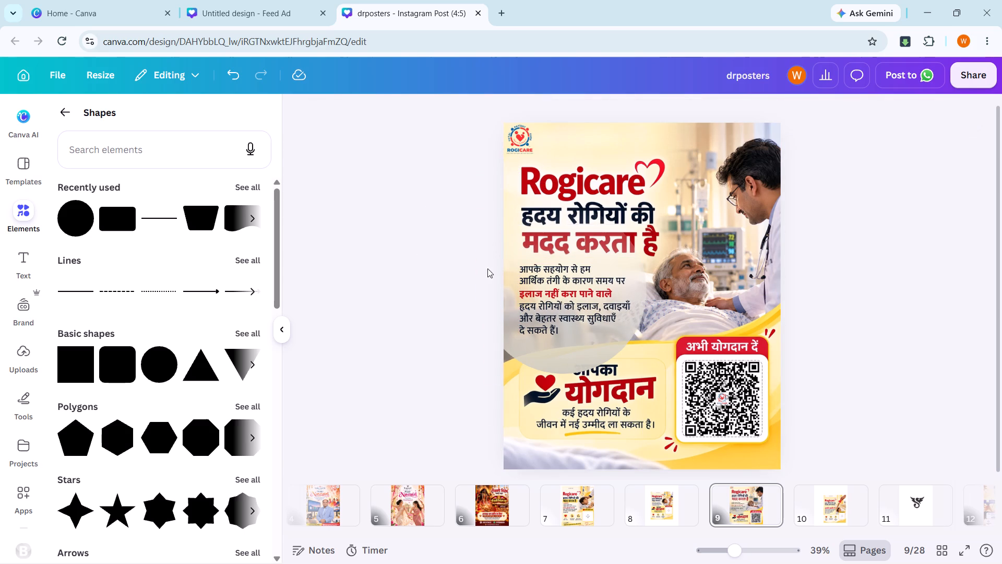
{"action": "left_click", "coordinate": [574, 318]}
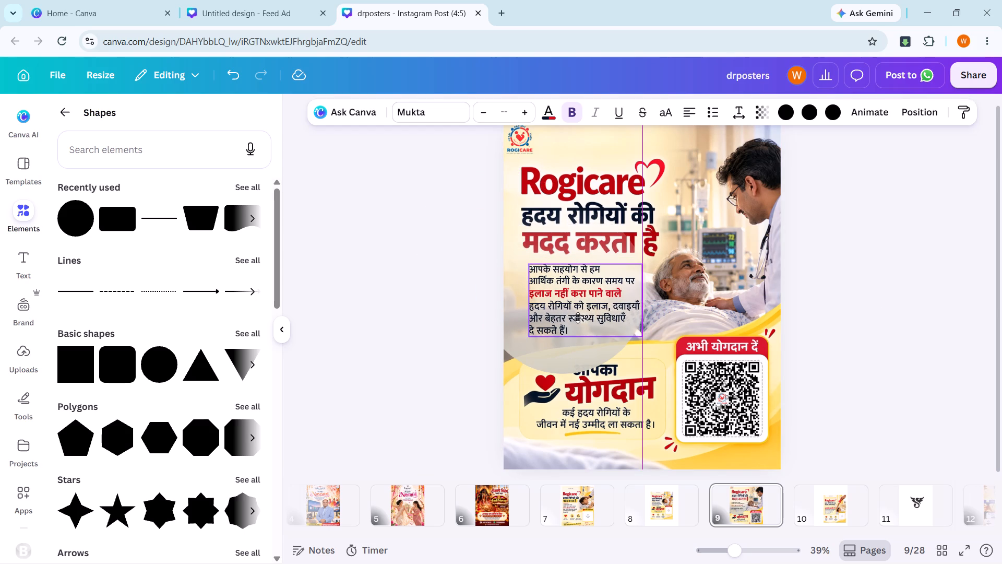
{"action": "double_click", "coordinate": [413, 375]}
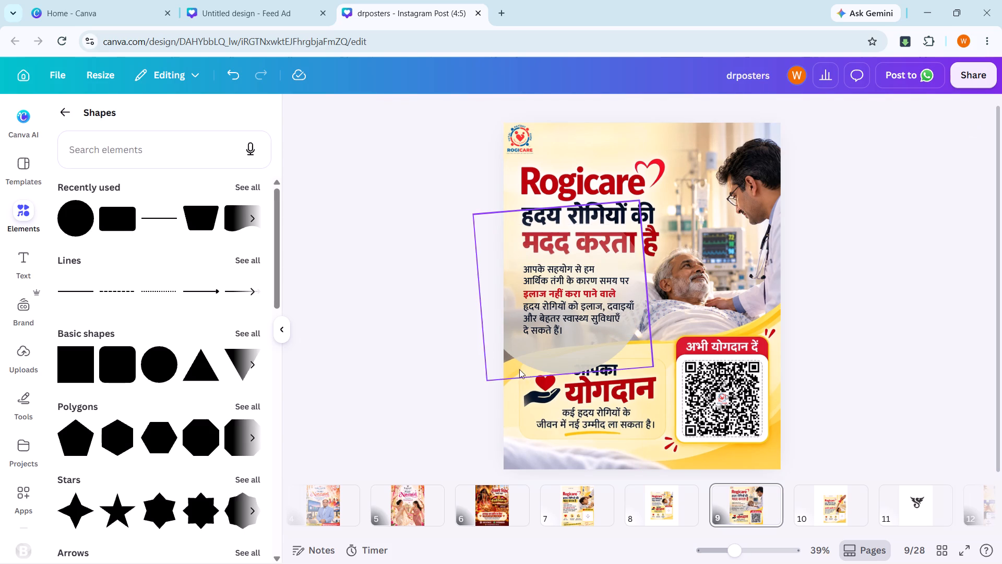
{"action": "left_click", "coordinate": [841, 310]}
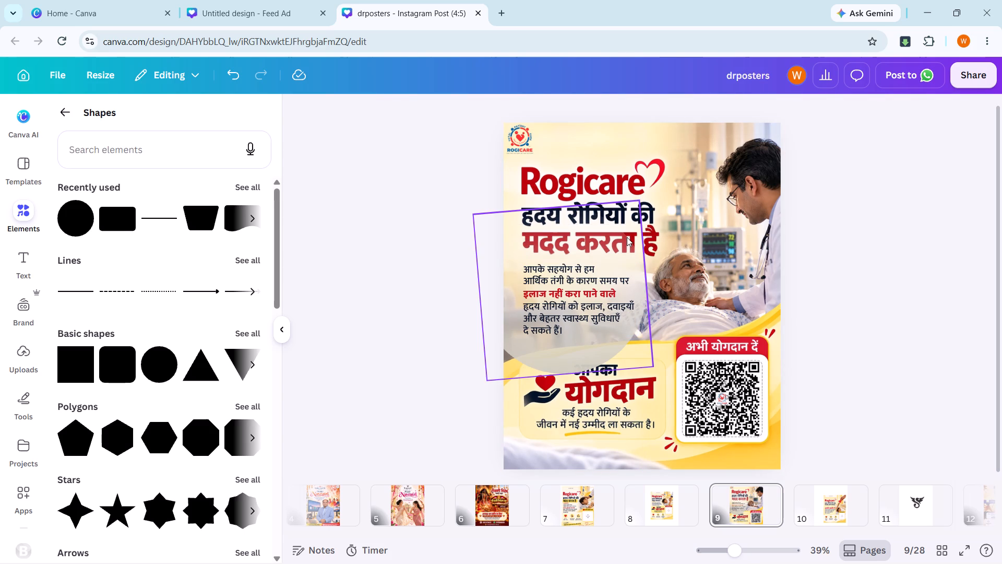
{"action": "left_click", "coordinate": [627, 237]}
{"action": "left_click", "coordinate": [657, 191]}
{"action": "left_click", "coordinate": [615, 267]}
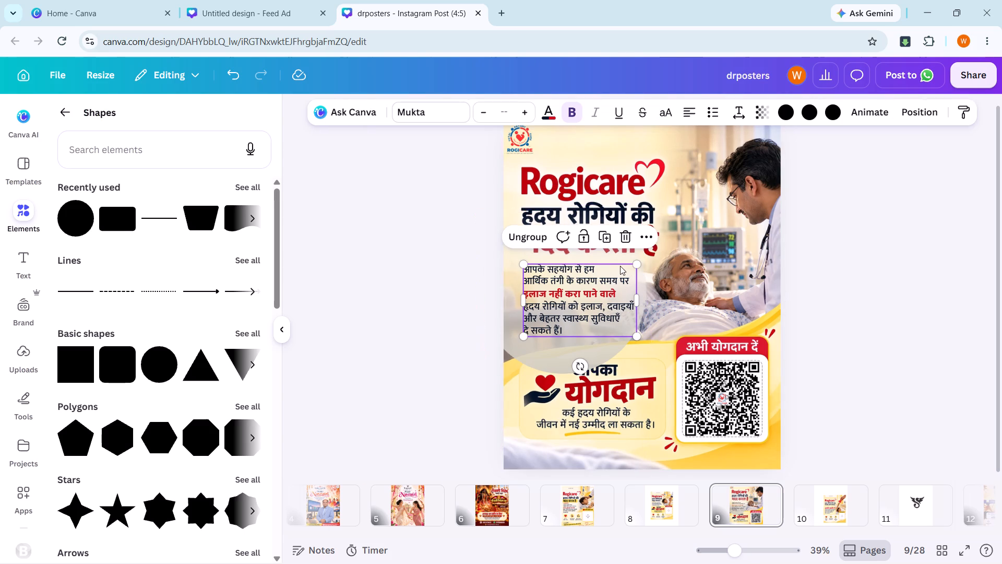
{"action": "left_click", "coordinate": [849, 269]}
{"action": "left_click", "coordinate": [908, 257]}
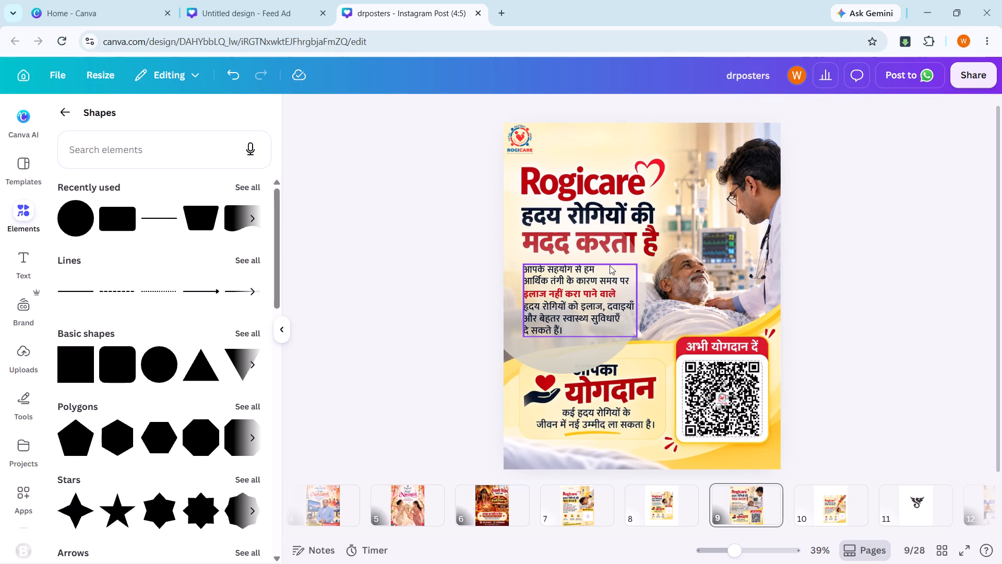
Look through pages 5 to 10, comparing the Rogicare posters for a contribution banner that could be reused on page 9.
{"action": "left_click", "coordinate": [875, 247]}
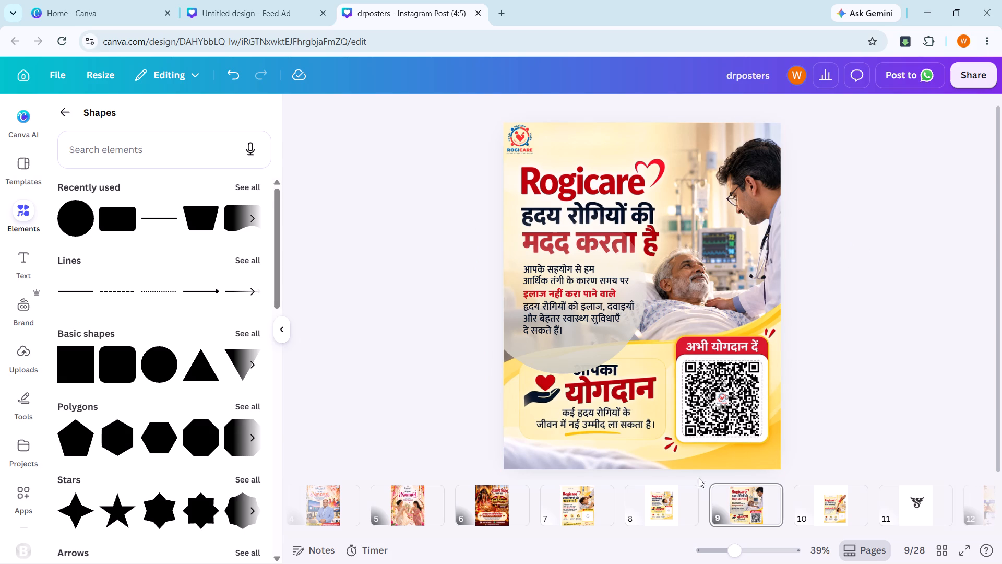
{"action": "left_click", "coordinate": [669, 505]}
{"action": "left_click", "coordinate": [576, 512]}
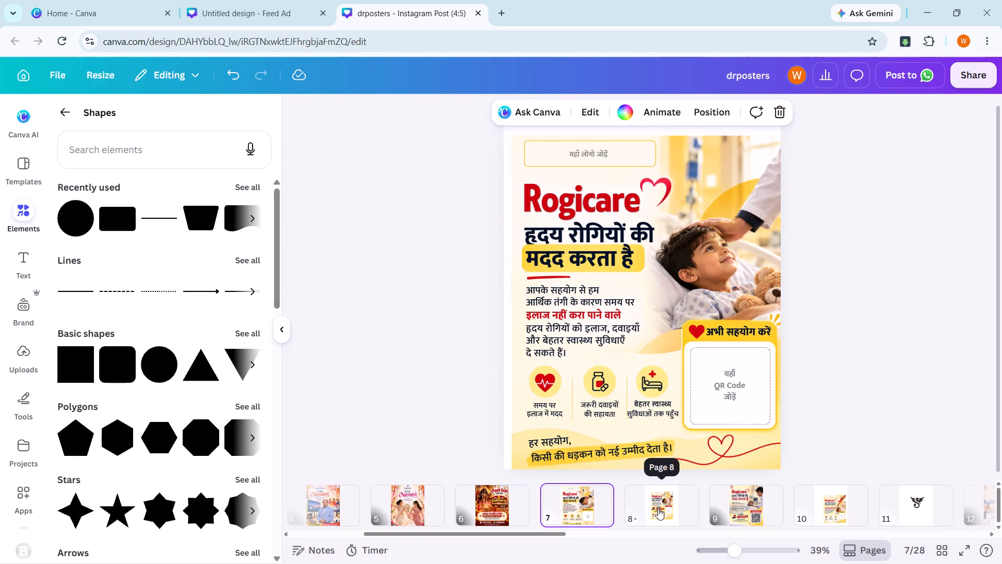
{"action": "left_click", "coordinate": [664, 508]}
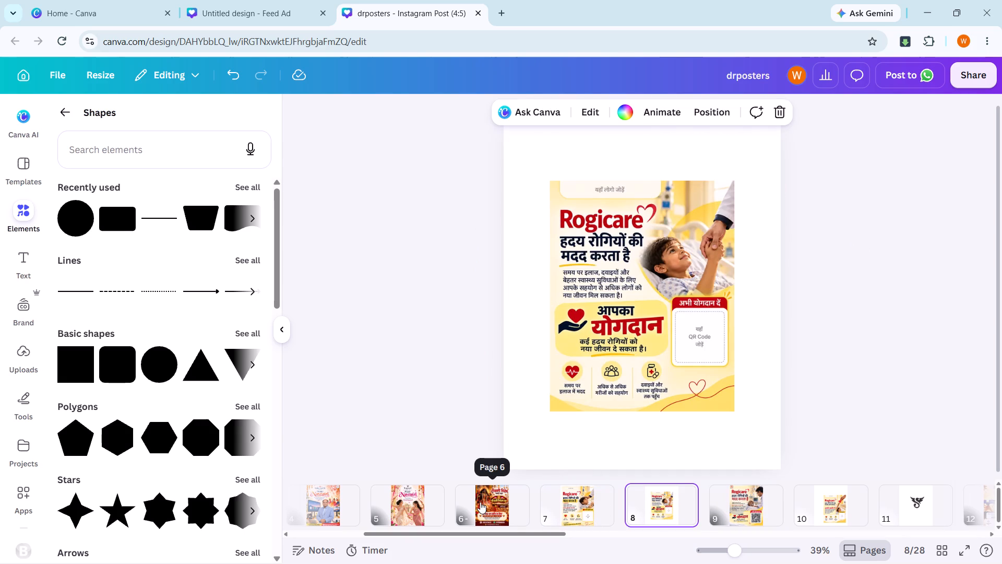
{"action": "left_click", "coordinate": [488, 501]}
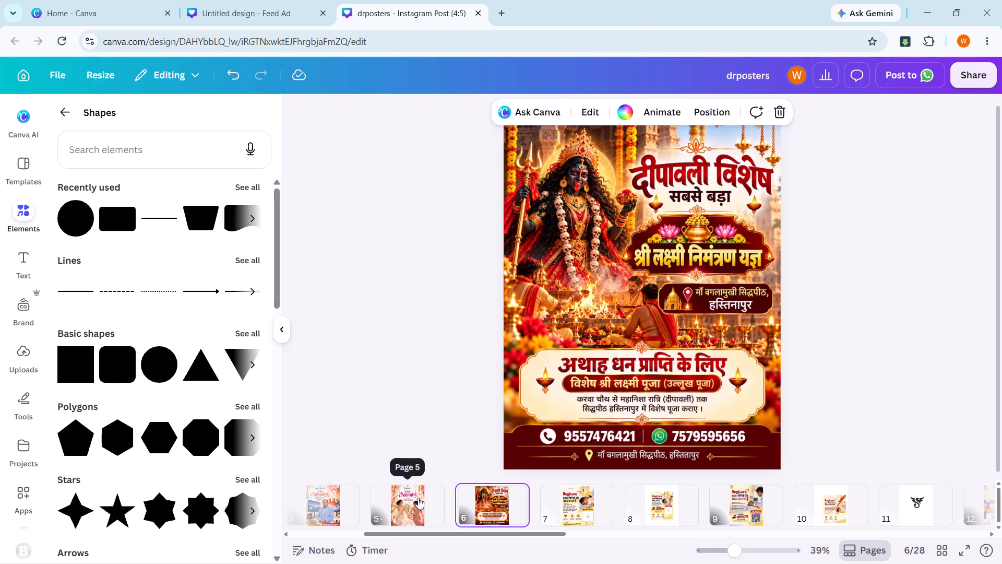
{"action": "left_click", "coordinate": [401, 502]}
{"action": "left_click", "coordinate": [563, 514]}
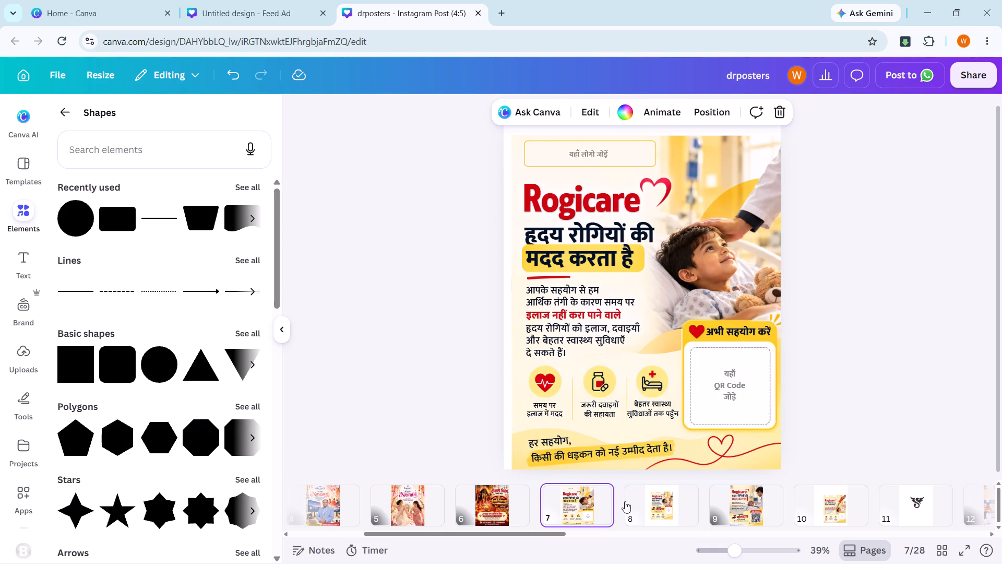
{"action": "left_click", "coordinate": [922, 361]}
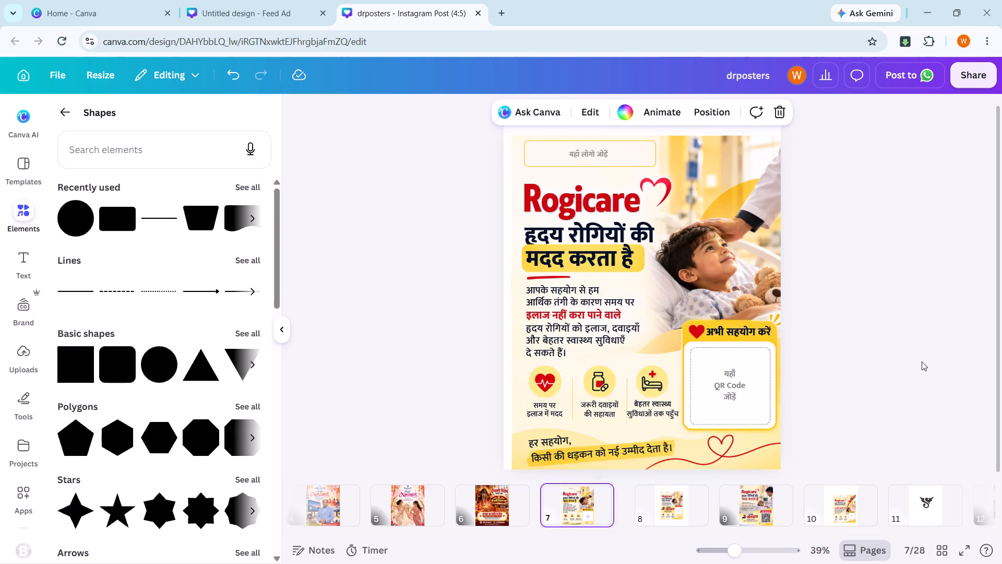
{"action": "left_click", "coordinate": [662, 511]}
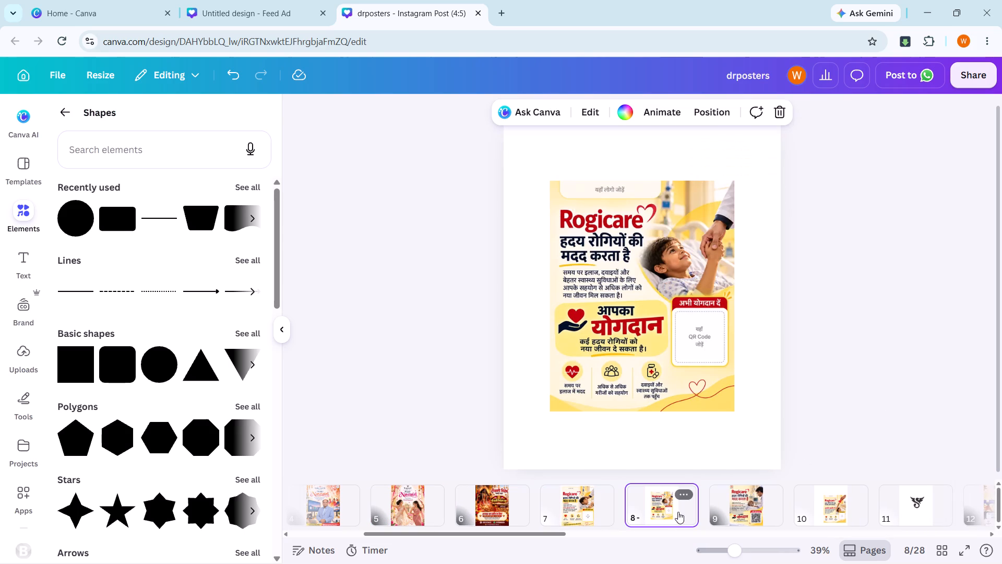
{"action": "left_click", "coordinate": [747, 502]}
{"action": "left_click", "coordinate": [830, 504]}
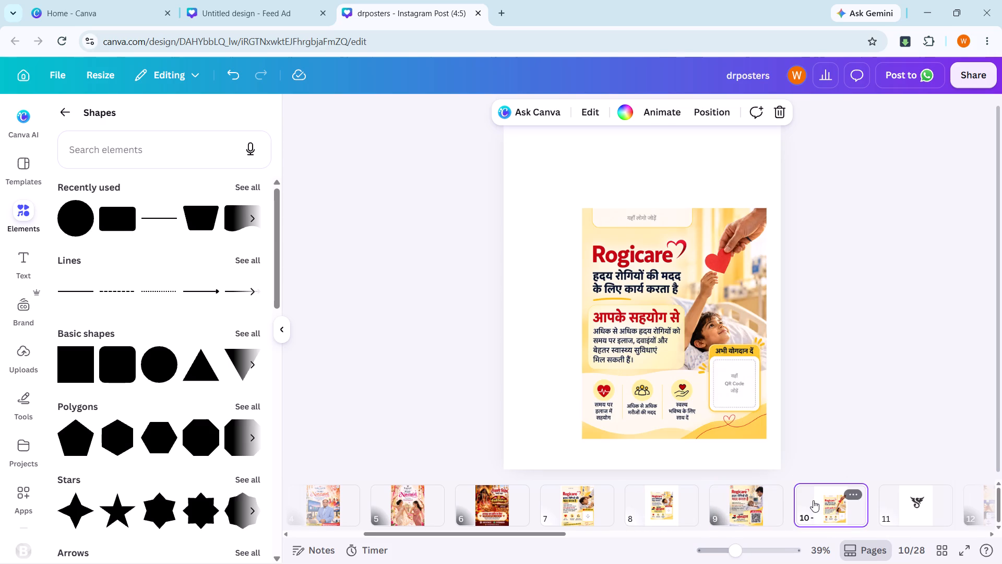
{"action": "scroll", "coordinate": [813, 500], "scroll_direction": "up", "scroll_amount": 1}
{"action": "left_click", "coordinate": [643, 506]}
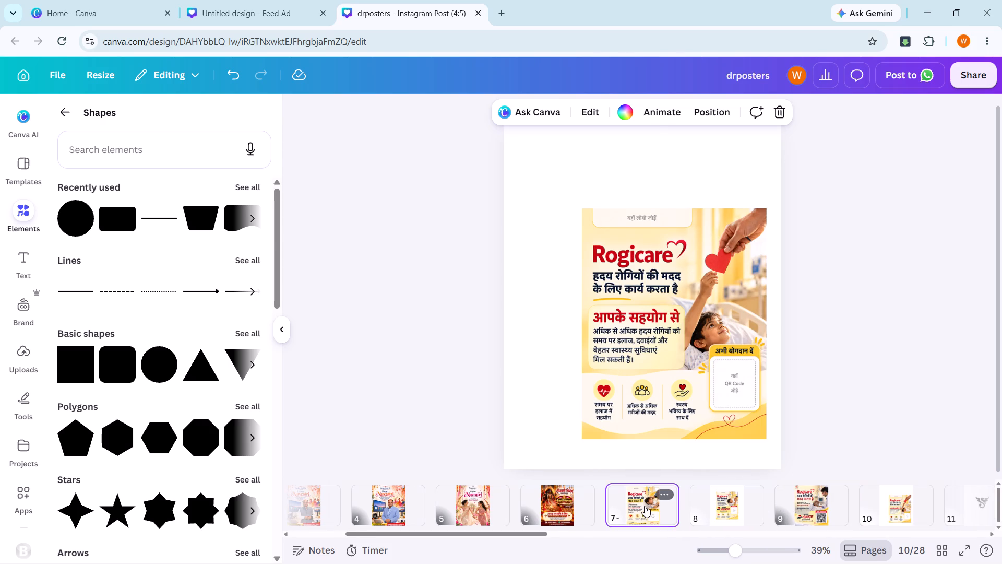
{"action": "left_click", "coordinate": [733, 515]}
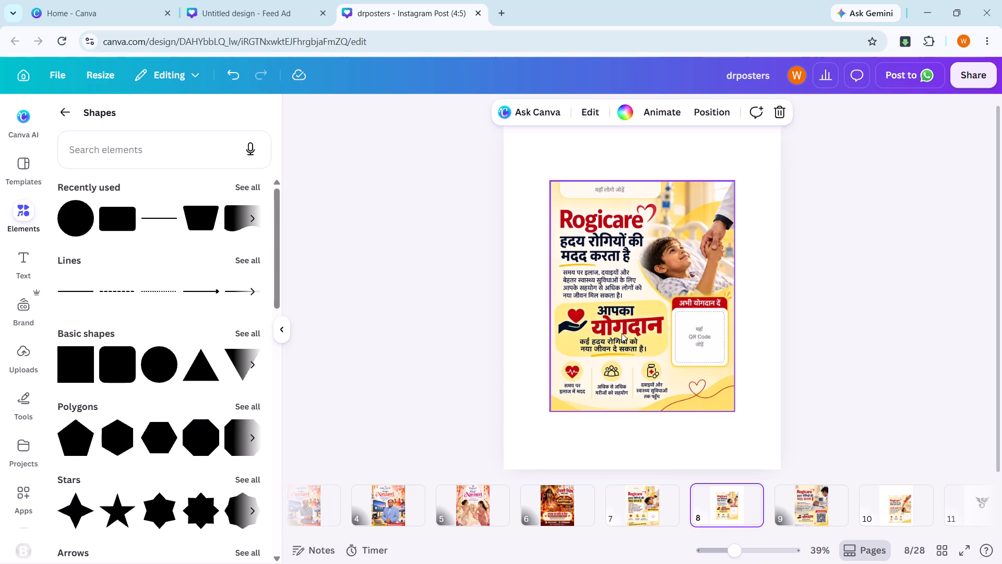
{"action": "left_click", "coordinate": [621, 332]}
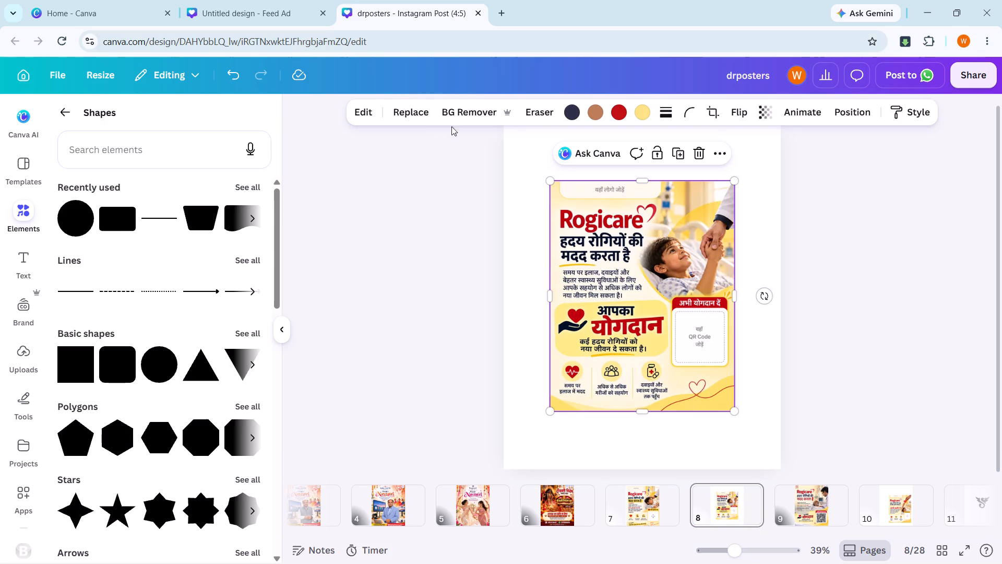
{"action": "left_click", "coordinate": [349, 104]}
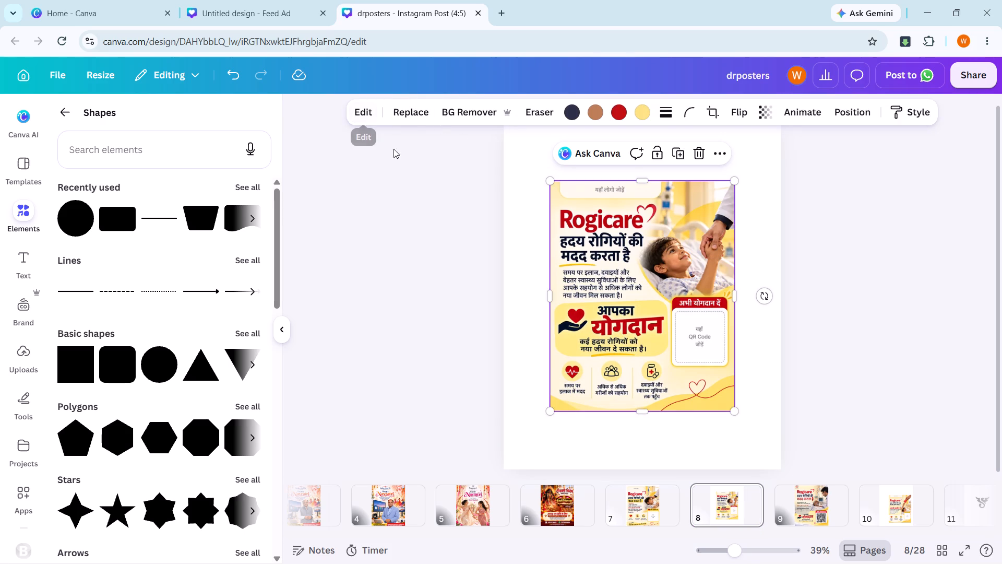
{"action": "left_click", "coordinate": [645, 510]}
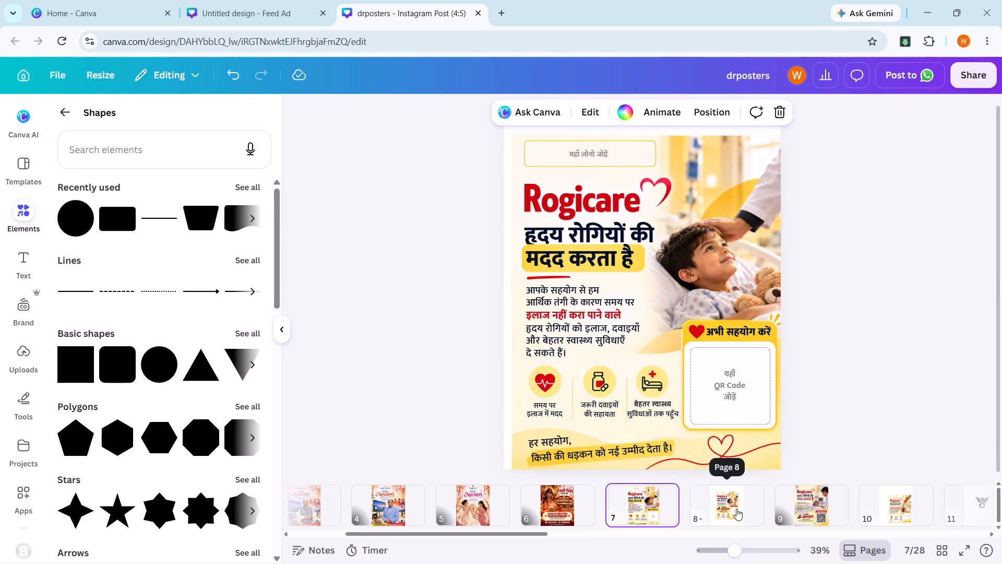
{"action": "left_click", "coordinate": [736, 509]}
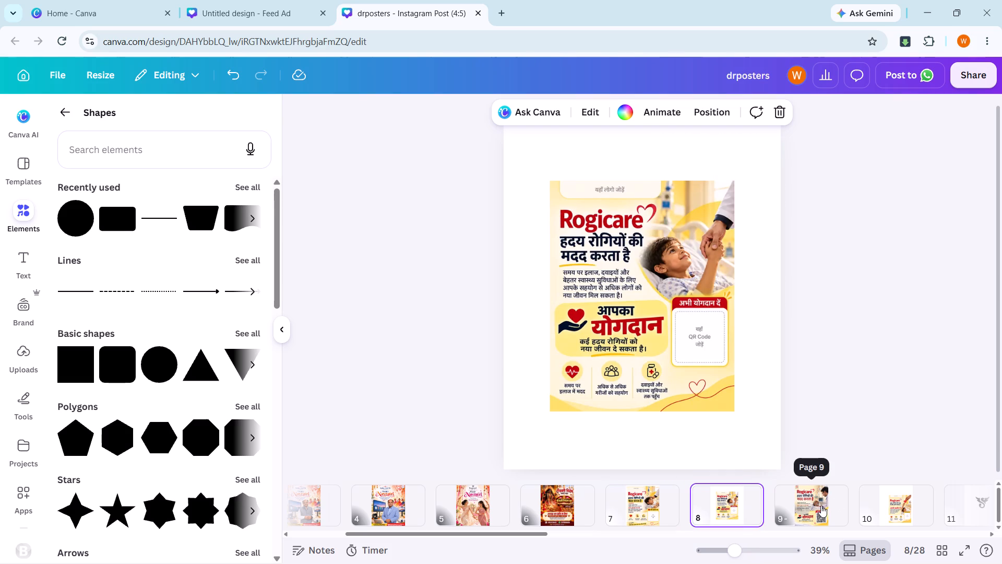
{"action": "left_click", "coordinate": [821, 506]}
{"action": "left_click", "coordinate": [885, 507]}
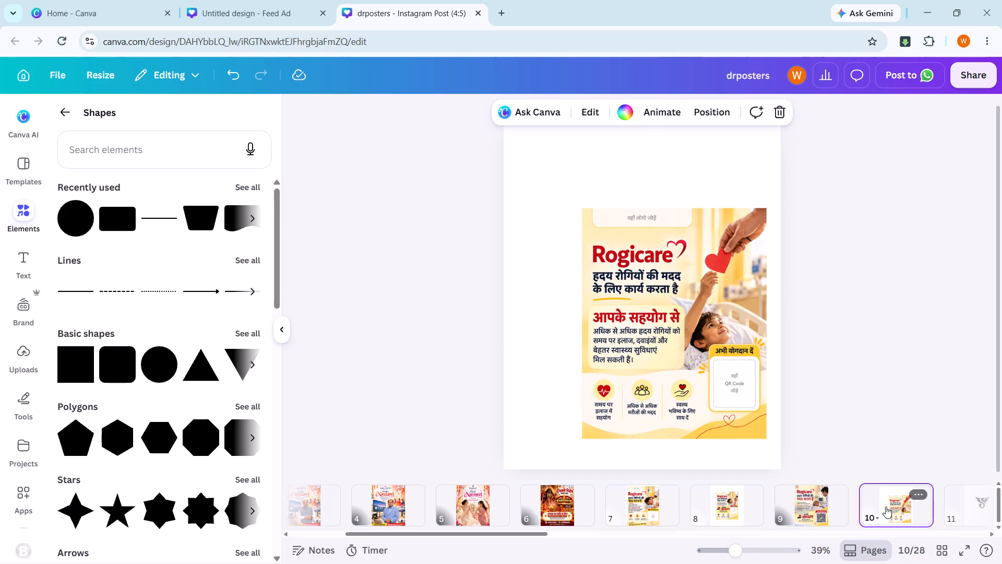
Use Magic Grab to separate the yellow "आपका योगदान" banner from the poster image on page 8.
{"action": "left_click", "coordinate": [714, 501]}
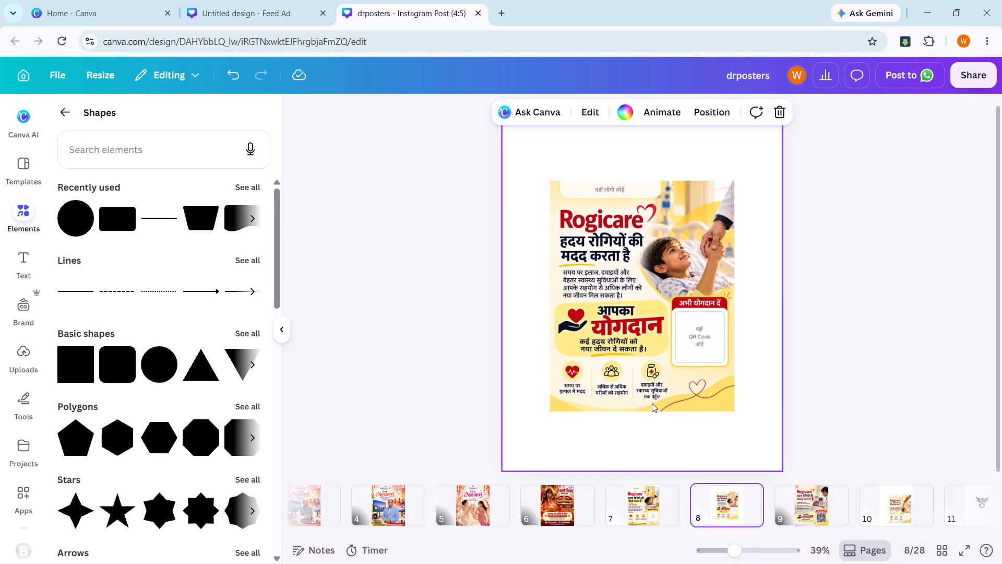
{"action": "left_click", "coordinate": [612, 313]}
{"action": "left_click", "coordinate": [367, 99]}
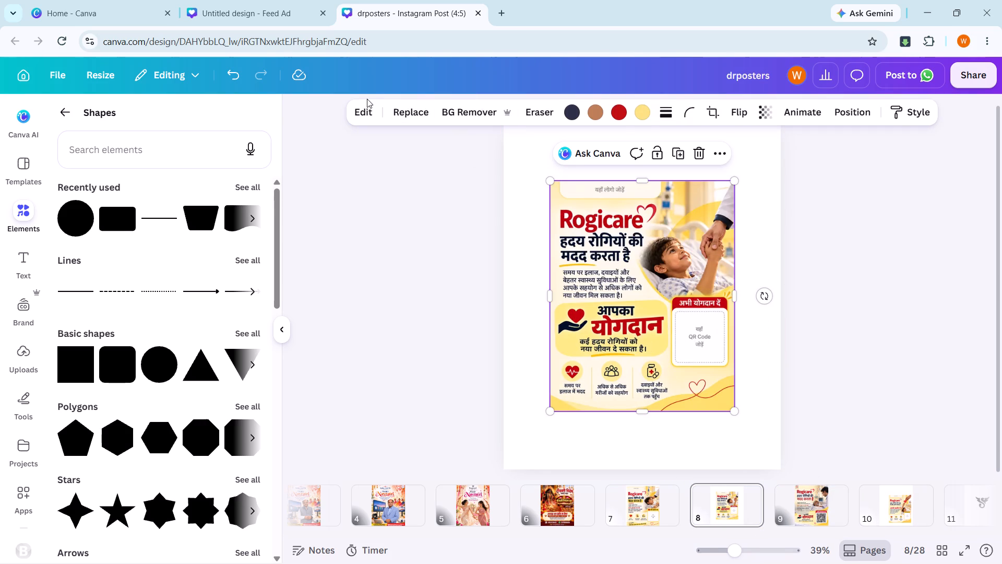
{"action": "left_click", "coordinate": [362, 118]}
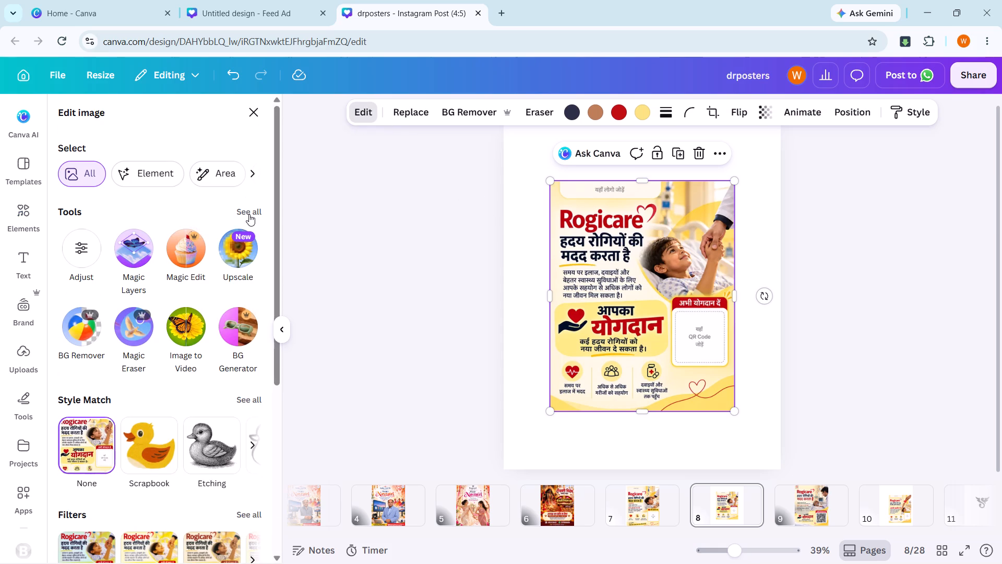
{"action": "left_click", "coordinate": [249, 214]}
{"action": "left_click", "coordinate": [141, 456]}
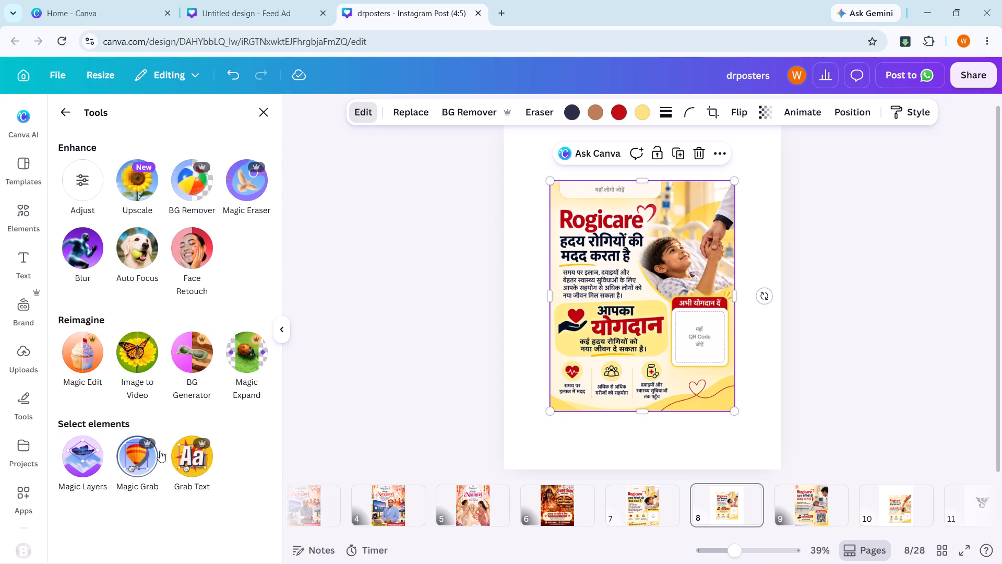
{"action": "left_click", "coordinate": [514, 391]}
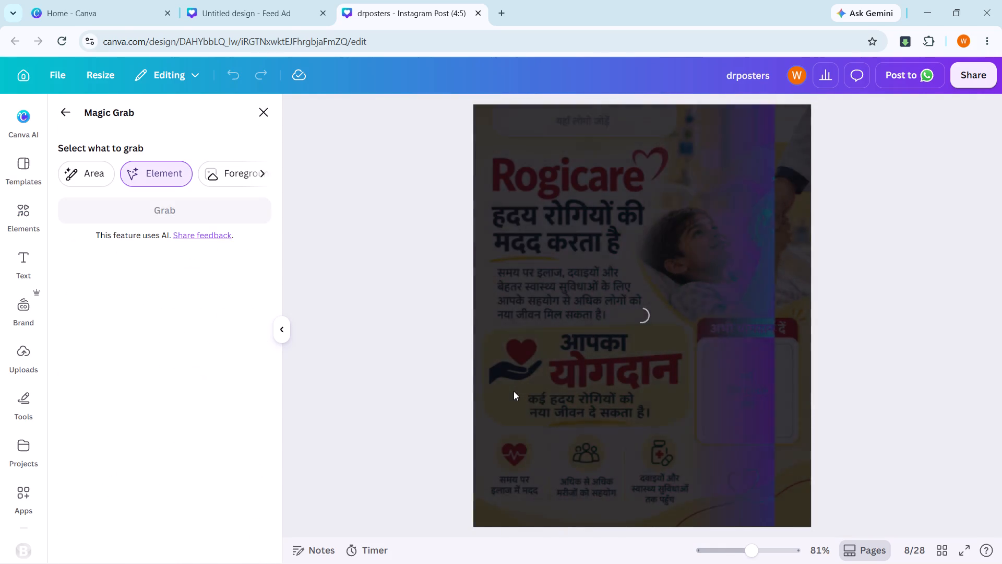
{"action": "left_click", "coordinate": [514, 391]}
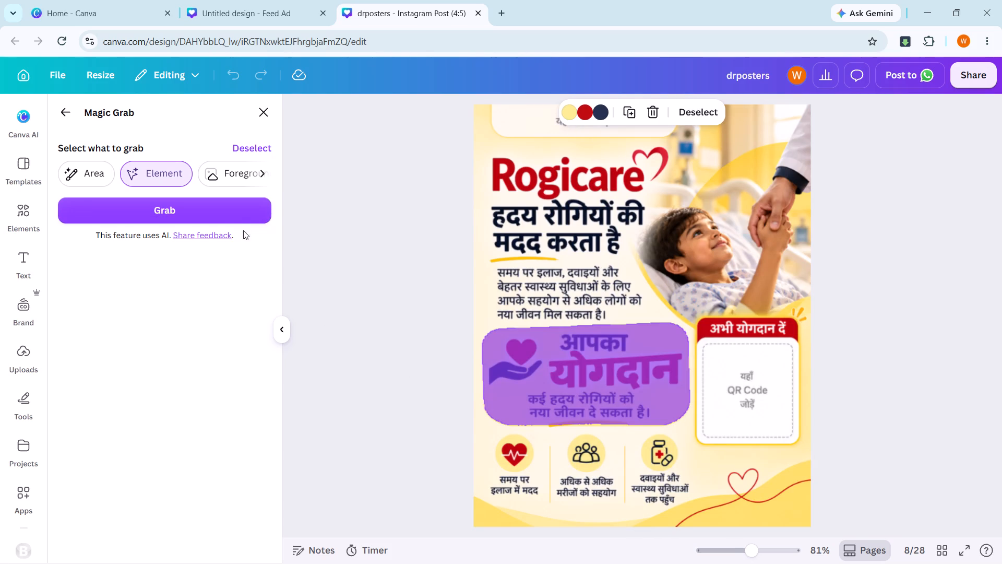
{"action": "left_click", "coordinate": [235, 215]}
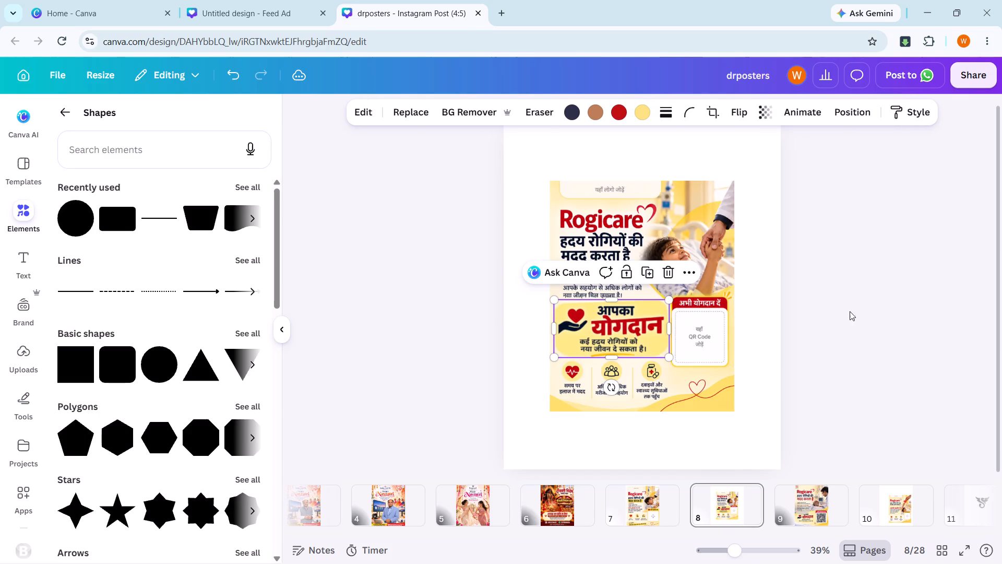
Copy the grabbed banner to page 9 and place it over the existing "आपका योगदान" text.
{"action": "key", "text": "ctrl+c"}
{"action": "left_click", "coordinate": [809, 504]}
{"action": "left_click", "coordinate": [625, 368]}
{"action": "left_click", "coordinate": [676, 414]}
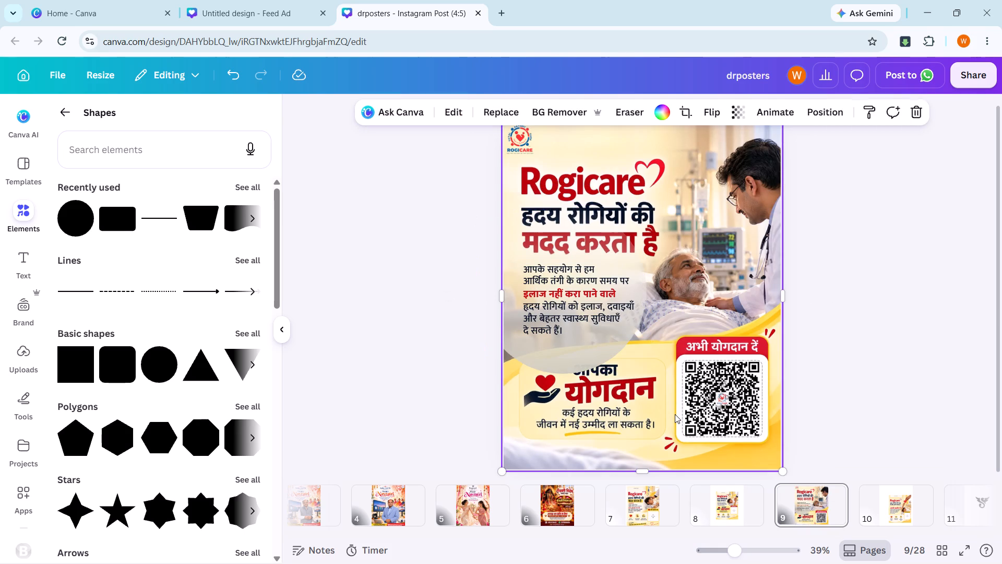
{"action": "key", "text": "ctrl+v"}
{"action": "left_click_drag", "start_coordinate": [618, 325], "coordinate": [590, 377]}
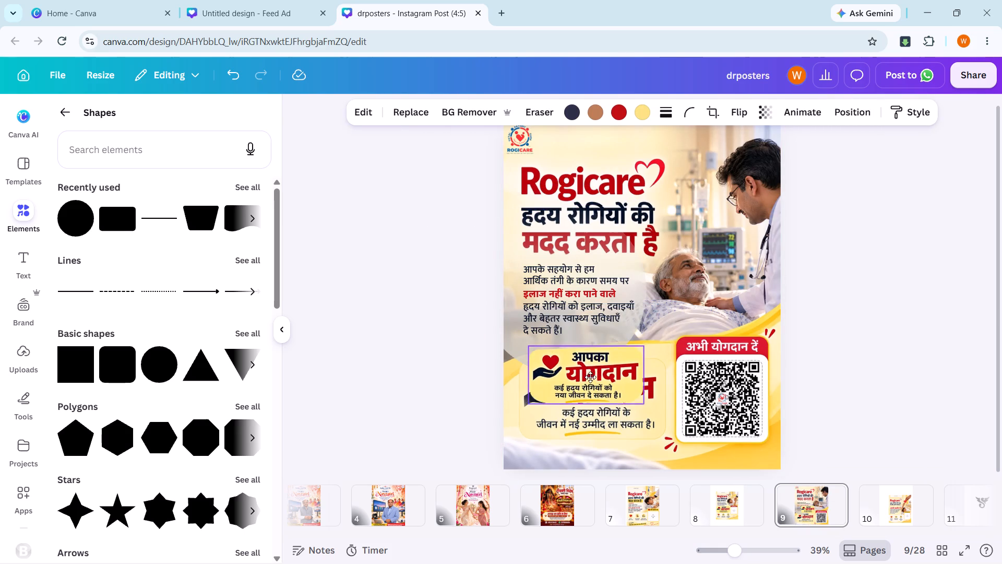
{"action": "left_click_drag", "start_coordinate": [590, 377], "coordinate": [595, 384]}
Enlarge the pasted banner to cover the original contribution text and align it with the page's left edge beside the QR box.
{"action": "left_click_drag", "start_coordinate": [647, 414], "coordinate": [652, 422]}
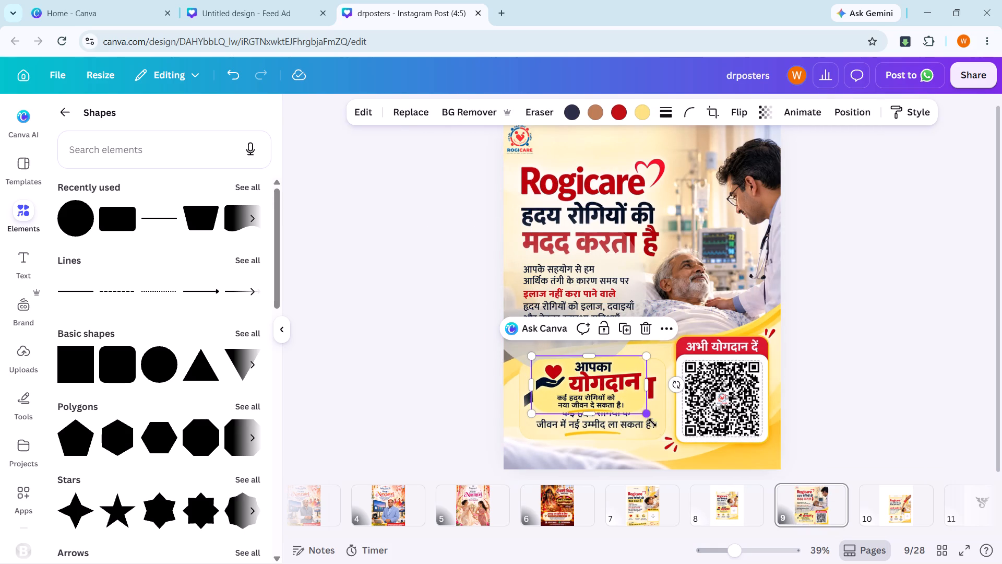
{"action": "left_click_drag", "start_coordinate": [652, 422], "coordinate": [684, 465]}
{"action": "left_click_drag", "start_coordinate": [642, 401], "coordinate": [637, 404]}
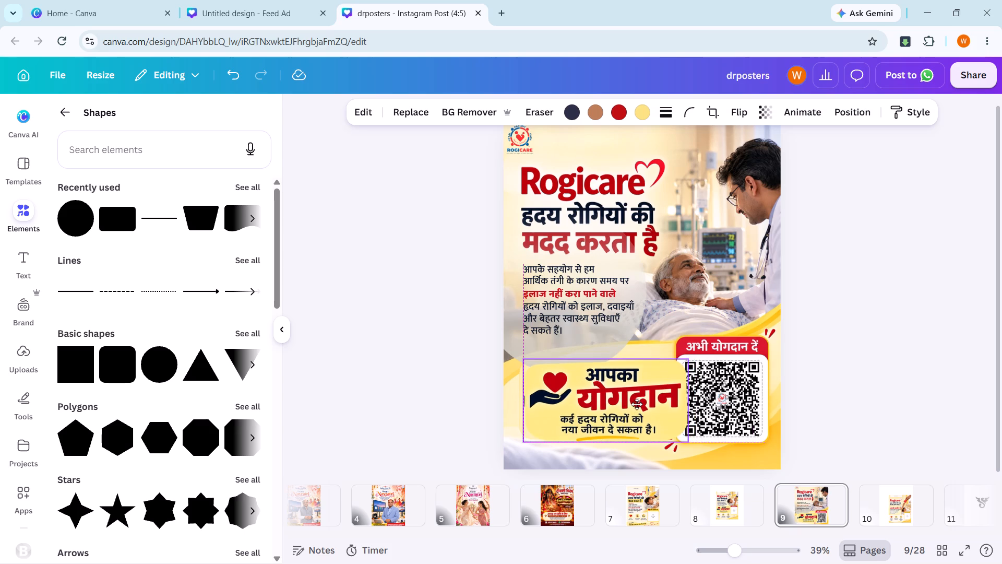
{"action": "left_click_drag", "start_coordinate": [637, 404], "coordinate": [619, 402]}
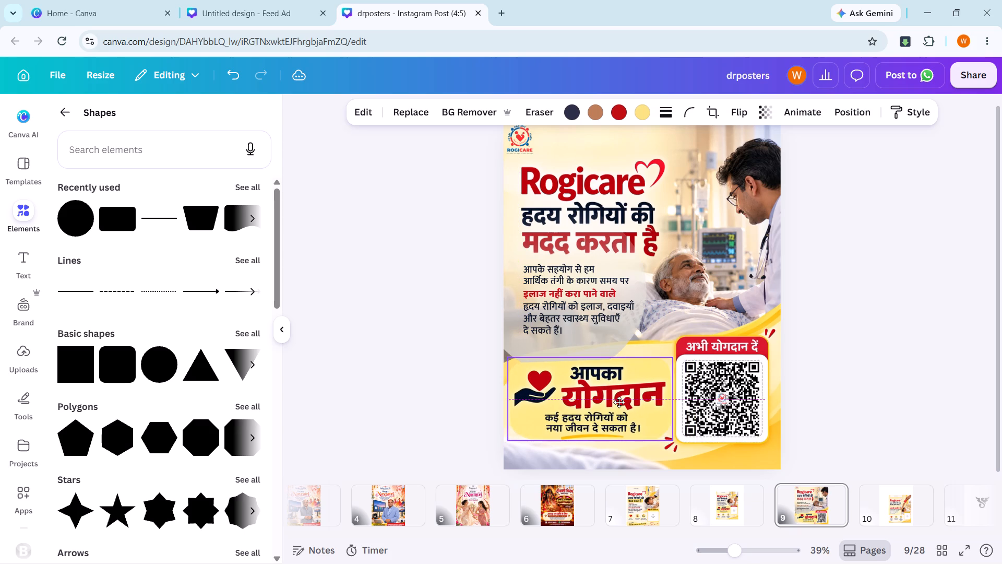
{"action": "left_click_drag", "start_coordinate": [619, 402], "coordinate": [618, 406]}
{"action": "double_click", "coordinate": [897, 329]}
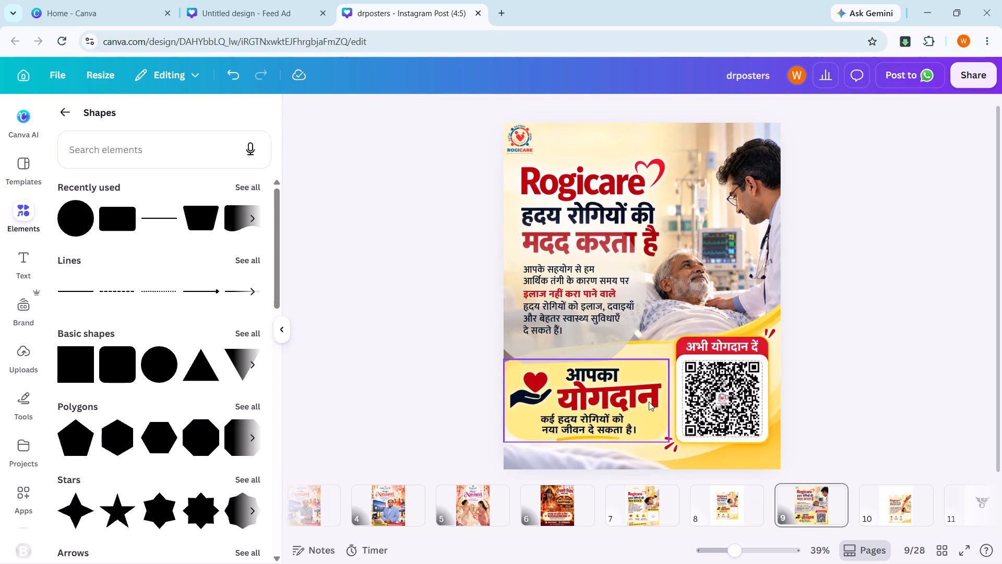
Fine-tune the banner's vertical position so it hides the original contribution text and underline beneath it.
{"action": "left_click", "coordinate": [649, 402]}
{"action": "double_click", "coordinate": [882, 340]}
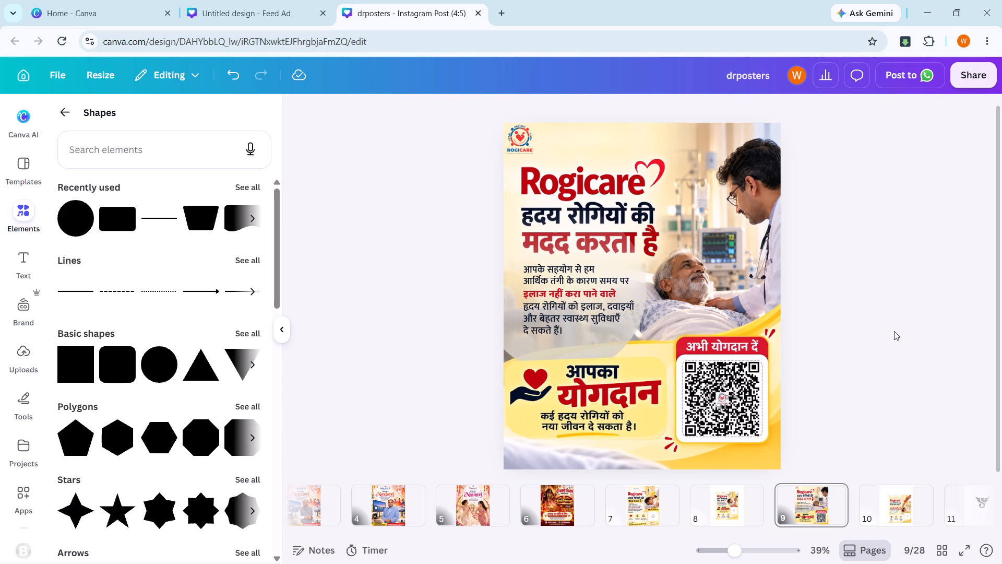
{"action": "left_click", "coordinate": [875, 342]}
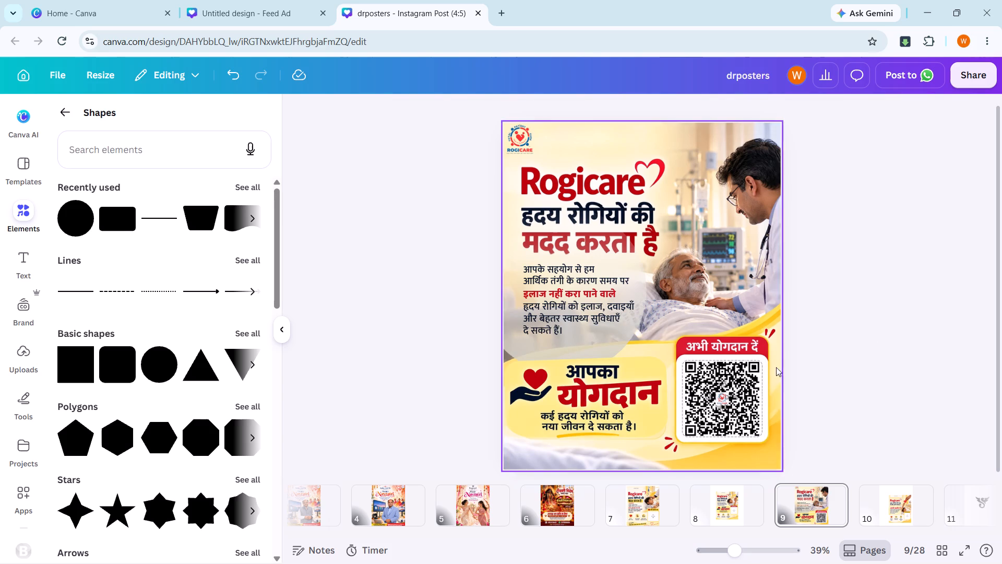
{"action": "left_click", "coordinate": [866, 346]}
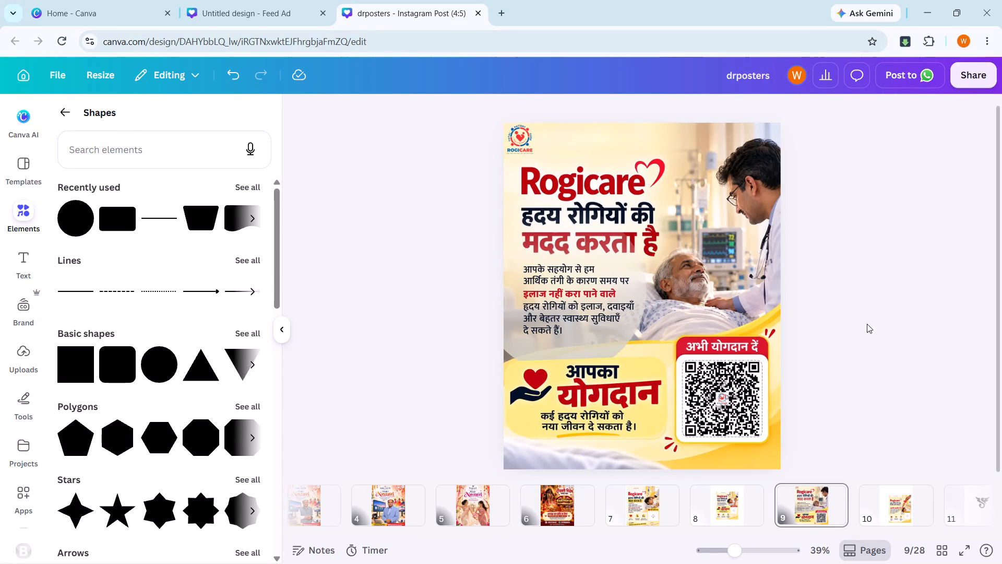
{"action": "left_click", "coordinate": [867, 324]}
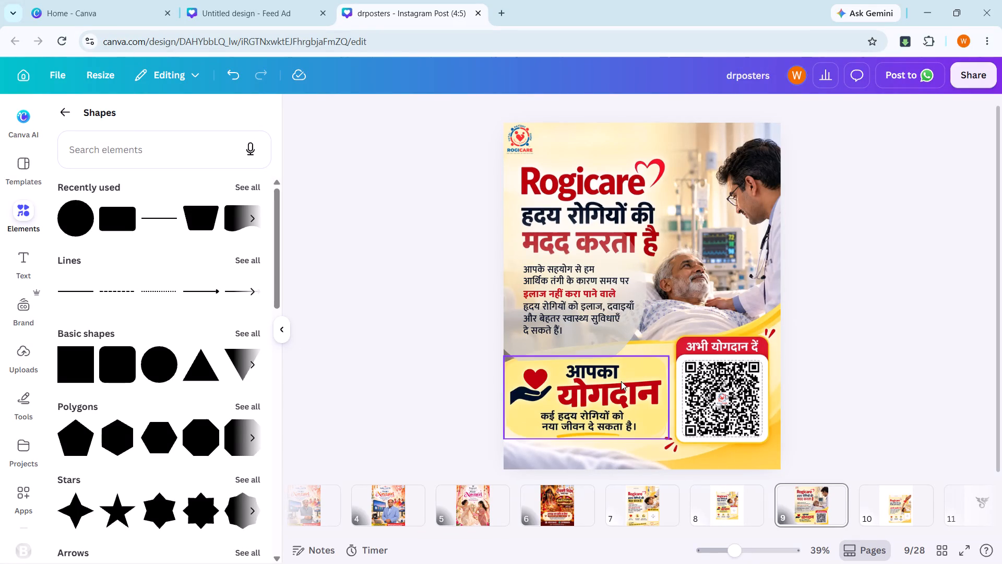
{"action": "left_click_drag", "start_coordinate": [619, 383], "coordinate": [617, 377]}
{"action": "left_click", "coordinate": [845, 309]}
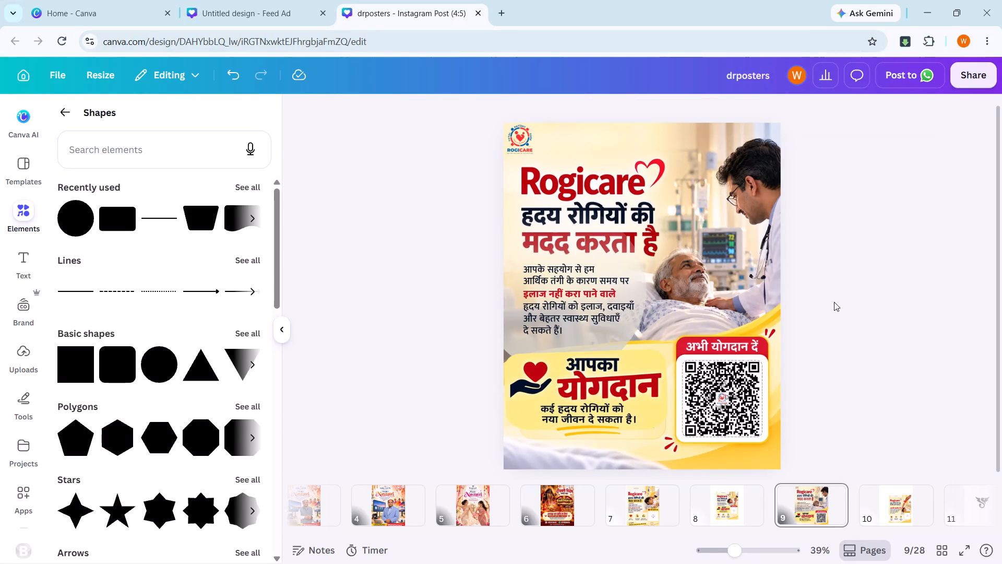
{"action": "left_click_drag", "start_coordinate": [613, 401], "coordinate": [614, 411]}
{"action": "left_click", "coordinate": [879, 337]}
{"action": "left_click", "coordinate": [879, 336]}
Shorten the gradient shape behind page 9's paragraph from its lower edge so it ends above the contribution banner.
{"action": "left_click", "coordinate": [600, 349]}
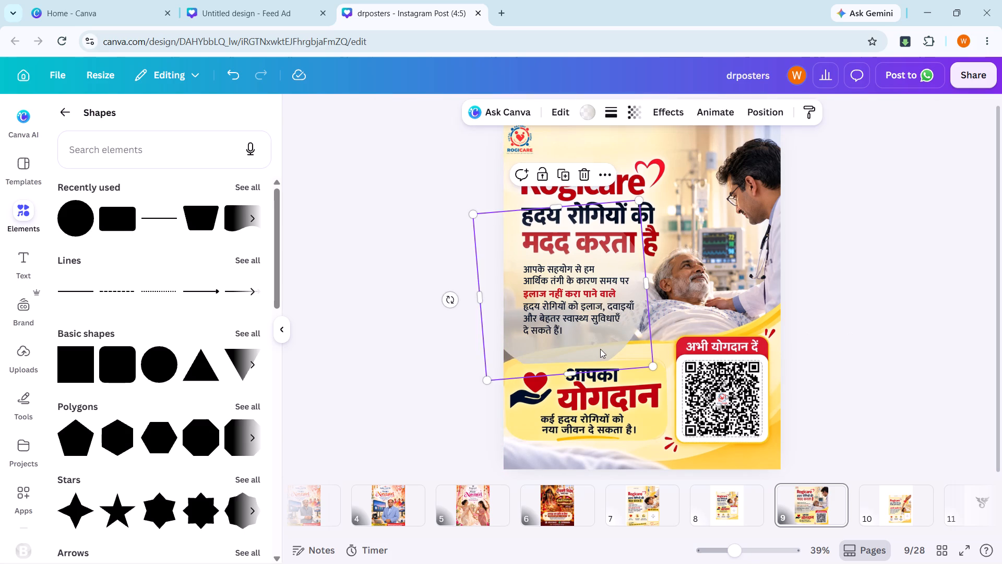
{"action": "left_click_drag", "start_coordinate": [574, 373], "coordinate": [577, 358]}
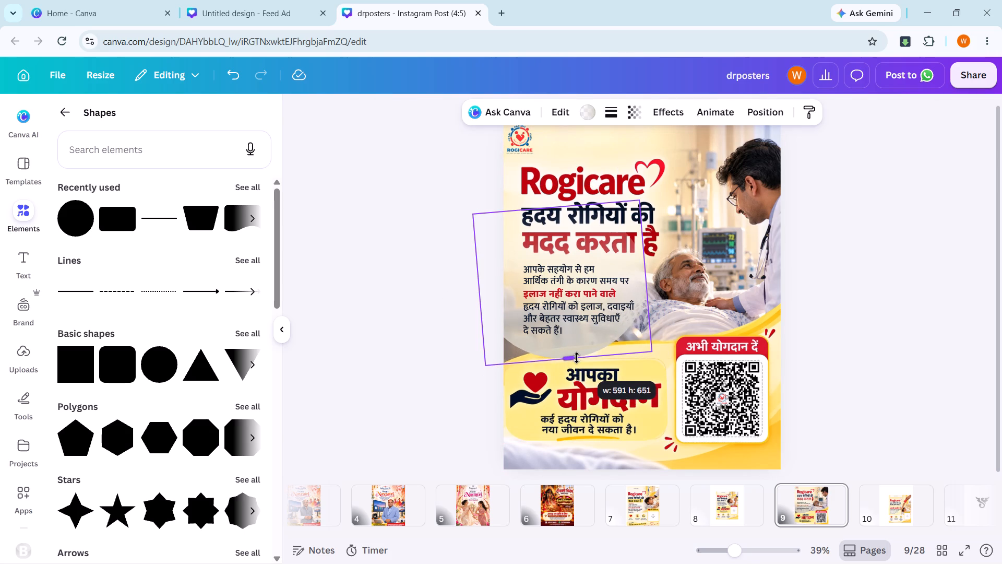
{"action": "left_click_drag", "start_coordinate": [577, 358], "coordinate": [577, 366]}
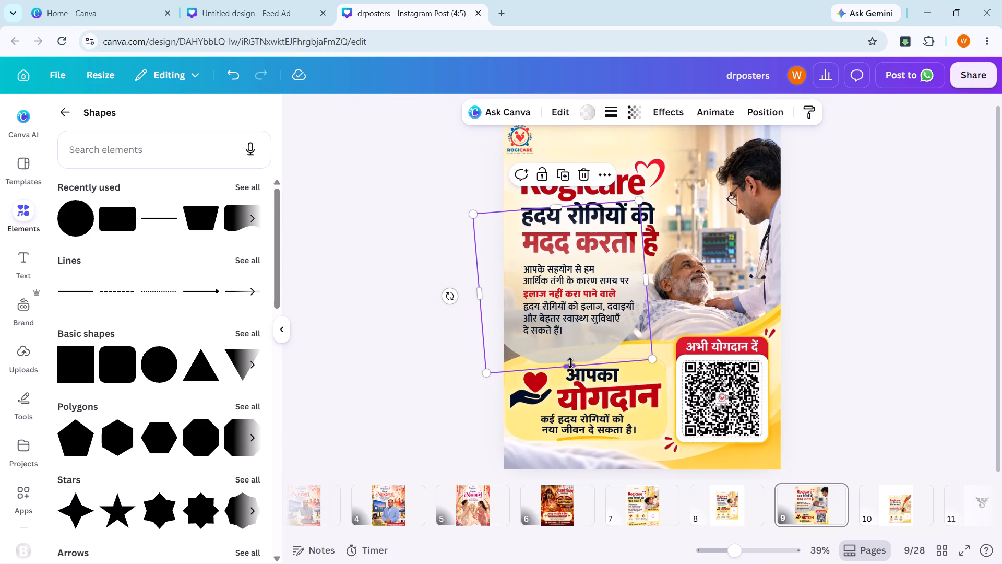
{"action": "left_click_drag", "start_coordinate": [570, 363], "coordinate": [572, 347]}
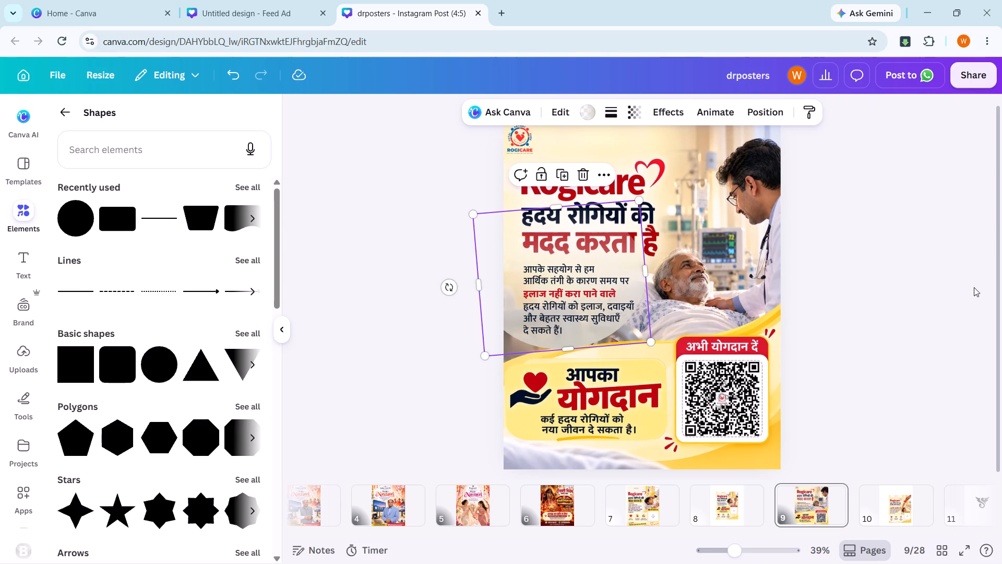
{"action": "double_click", "coordinate": [928, 293]}
{"action": "left_click", "coordinate": [627, 276]}
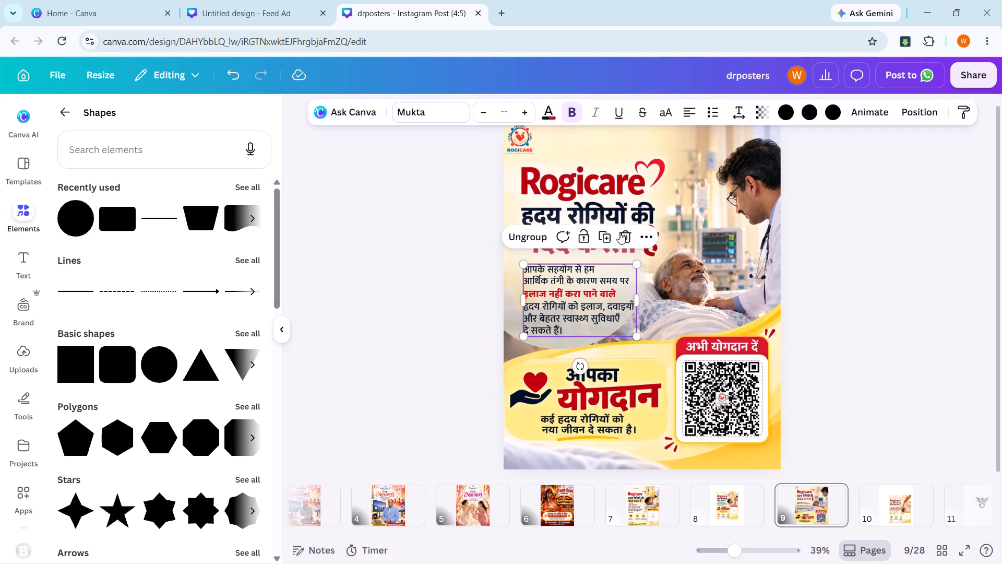
{"action": "double_click", "coordinate": [959, 220]}
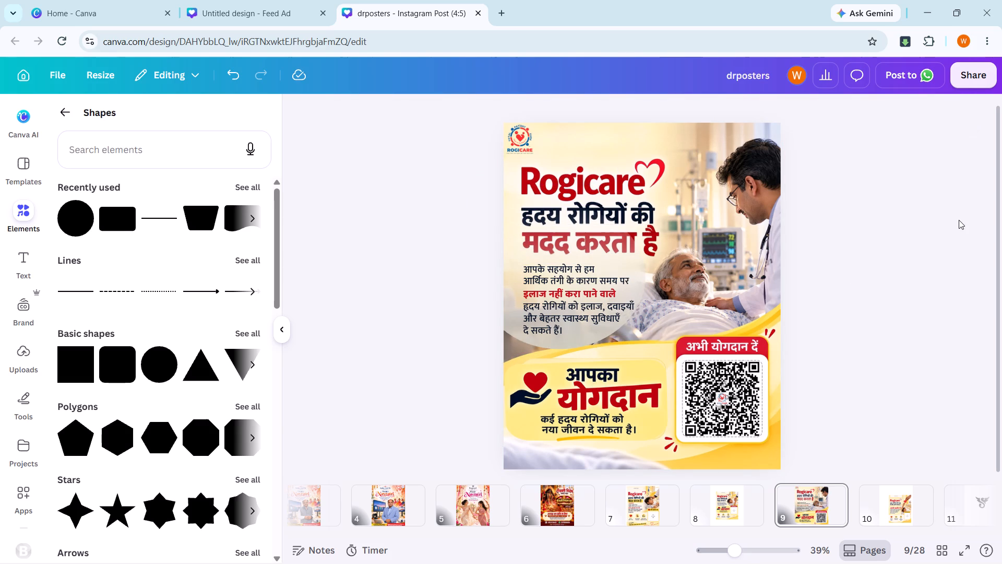
Pull the gradient shape's upper edge down below the red headline line so it sits mainly behind the paragraph.
{"action": "left_click", "coordinate": [607, 231]}
{"action": "left_click_drag", "start_coordinate": [555, 207], "coordinate": [556, 237]}
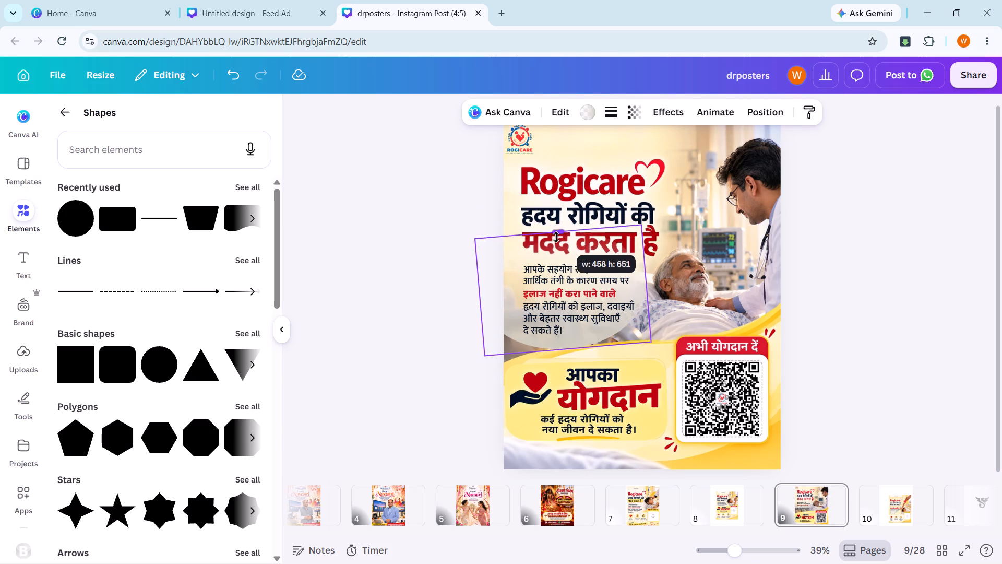
{"action": "left_click_drag", "start_coordinate": [556, 237], "coordinate": [556, 260]}
{"action": "double_click", "coordinate": [890, 269]}
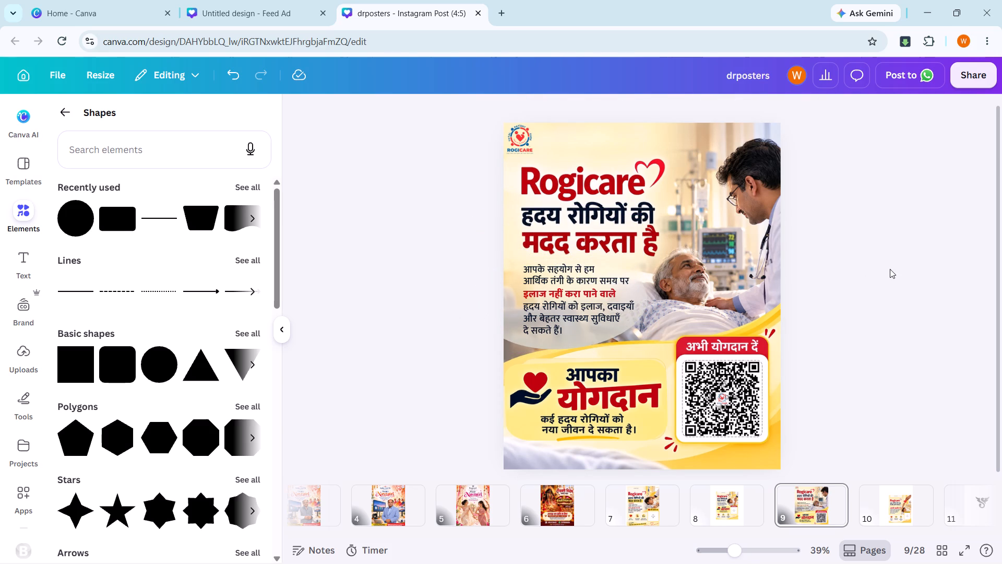
Review the page 9 poster and compare it with the posters on the neighbouring pages.
{"action": "left_click", "coordinate": [885, 278]}
{"action": "left_click", "coordinate": [871, 272]}
{"action": "left_click", "coordinate": [880, 323]}
{"action": "left_click", "coordinate": [723, 508]}
{"action": "left_click", "coordinate": [647, 514]}
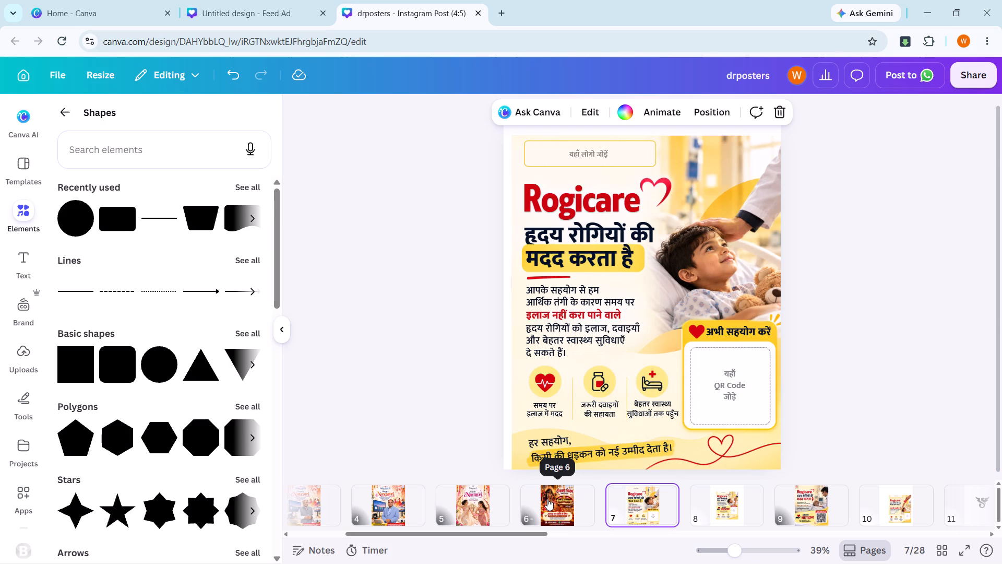
{"action": "left_click", "coordinate": [547, 499]}
{"action": "left_click", "coordinate": [824, 505]}
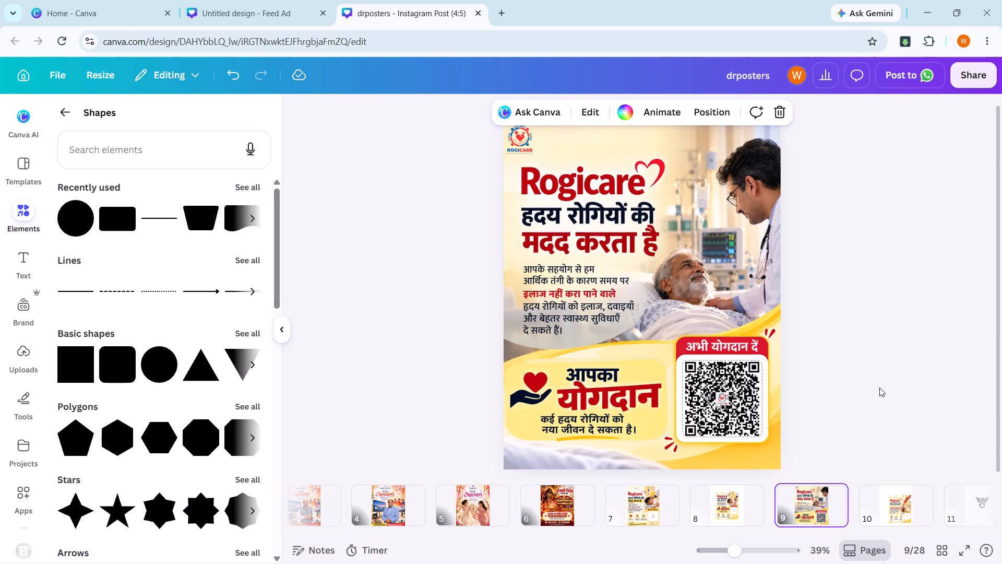
{"action": "left_click", "coordinate": [879, 387]}
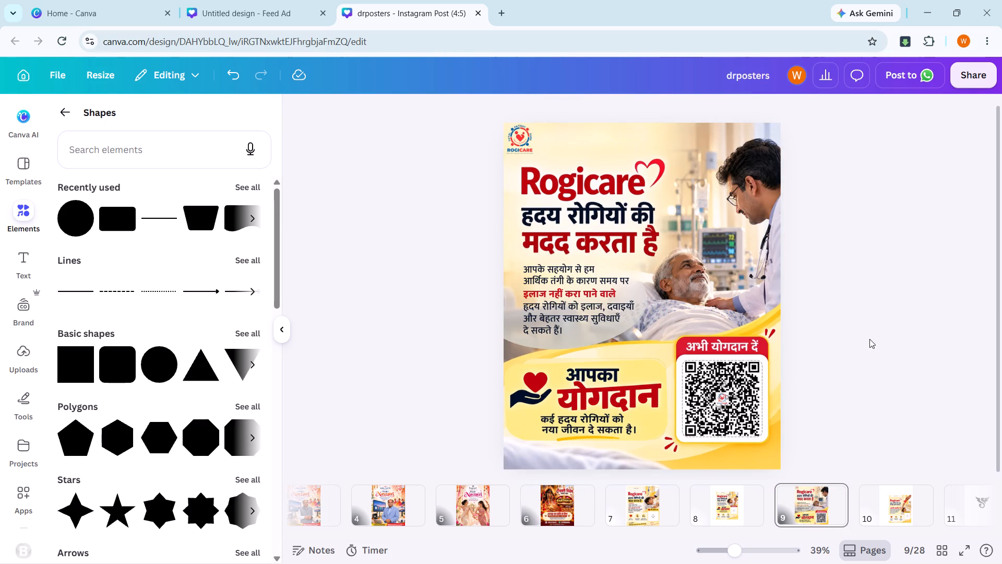
{"action": "left_click", "coordinate": [869, 339]}
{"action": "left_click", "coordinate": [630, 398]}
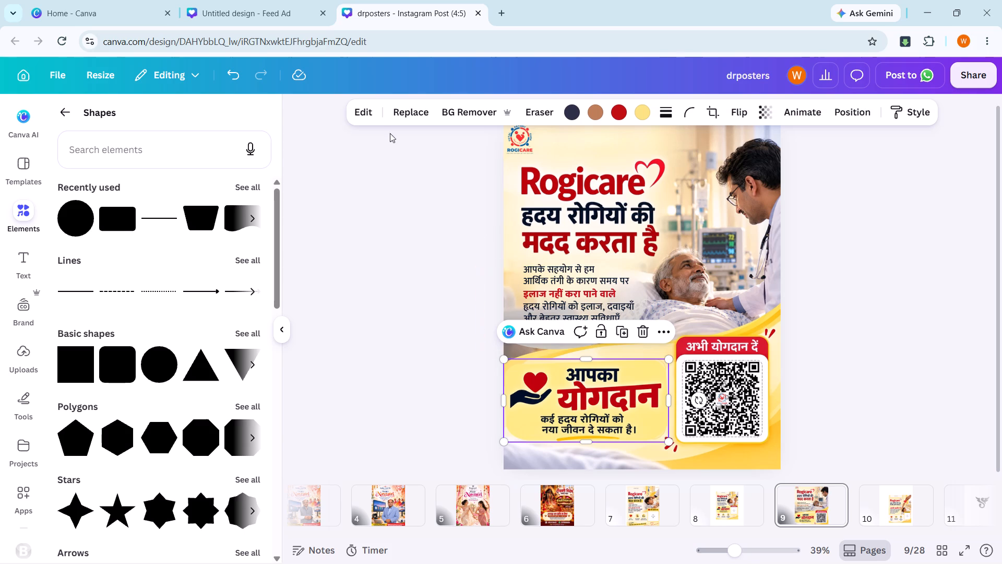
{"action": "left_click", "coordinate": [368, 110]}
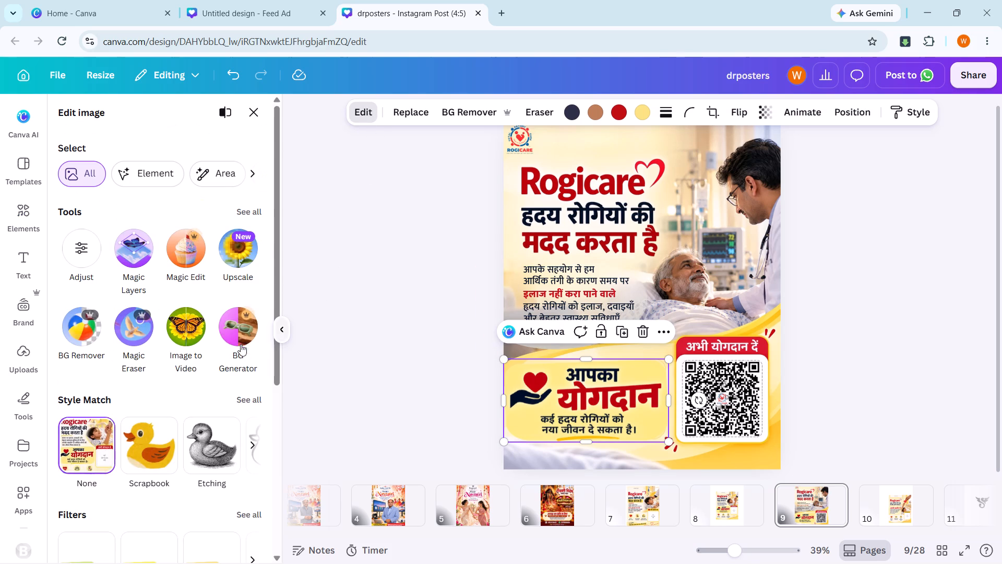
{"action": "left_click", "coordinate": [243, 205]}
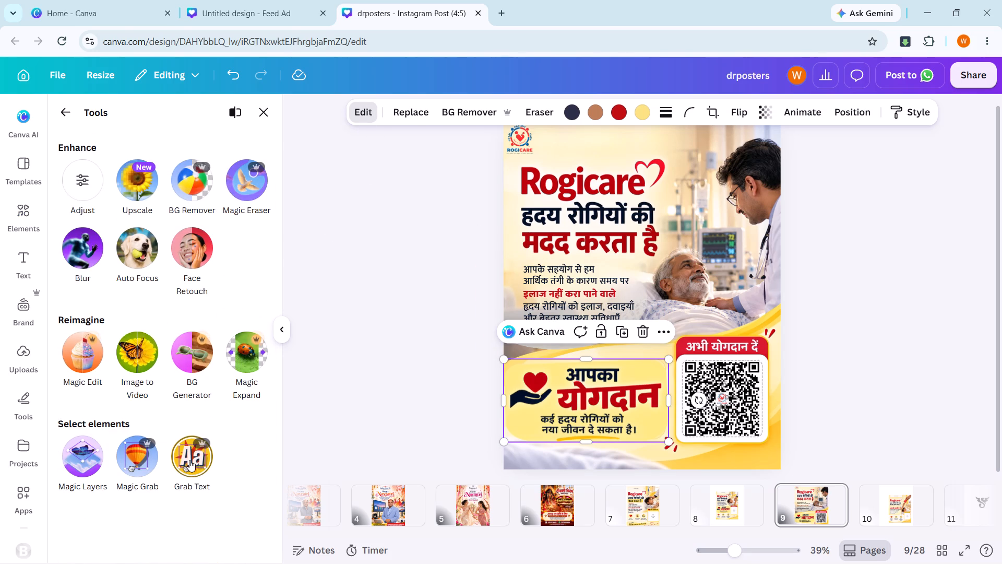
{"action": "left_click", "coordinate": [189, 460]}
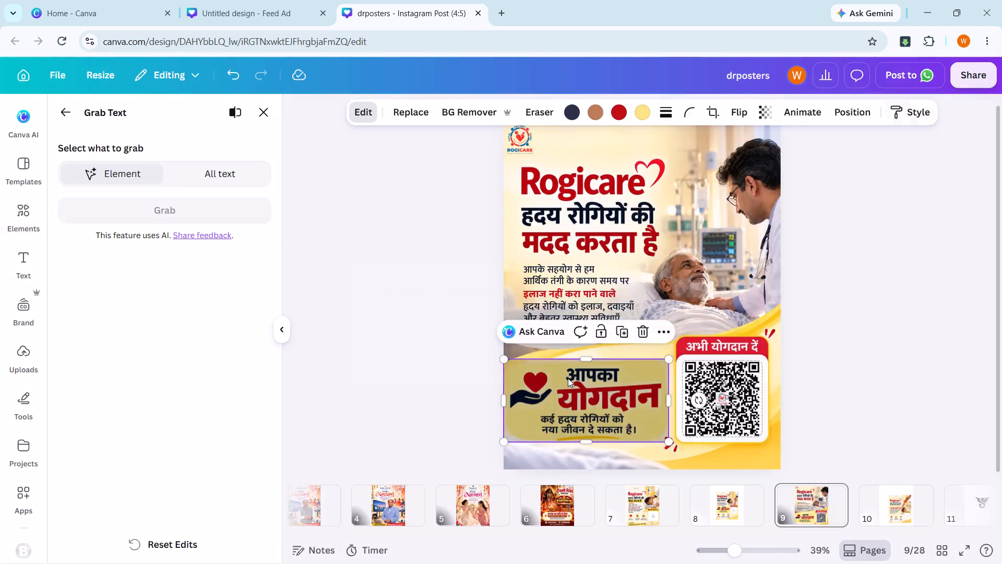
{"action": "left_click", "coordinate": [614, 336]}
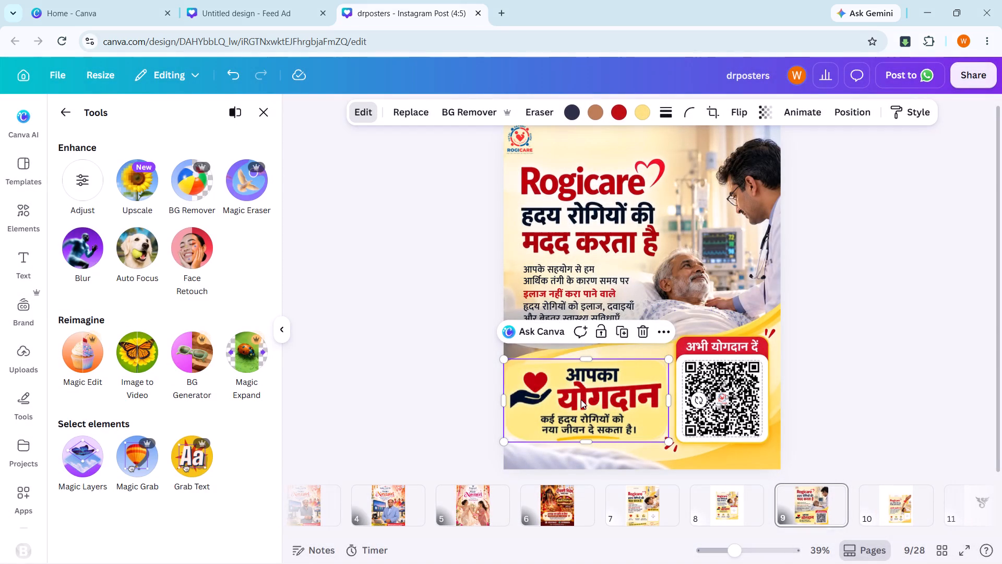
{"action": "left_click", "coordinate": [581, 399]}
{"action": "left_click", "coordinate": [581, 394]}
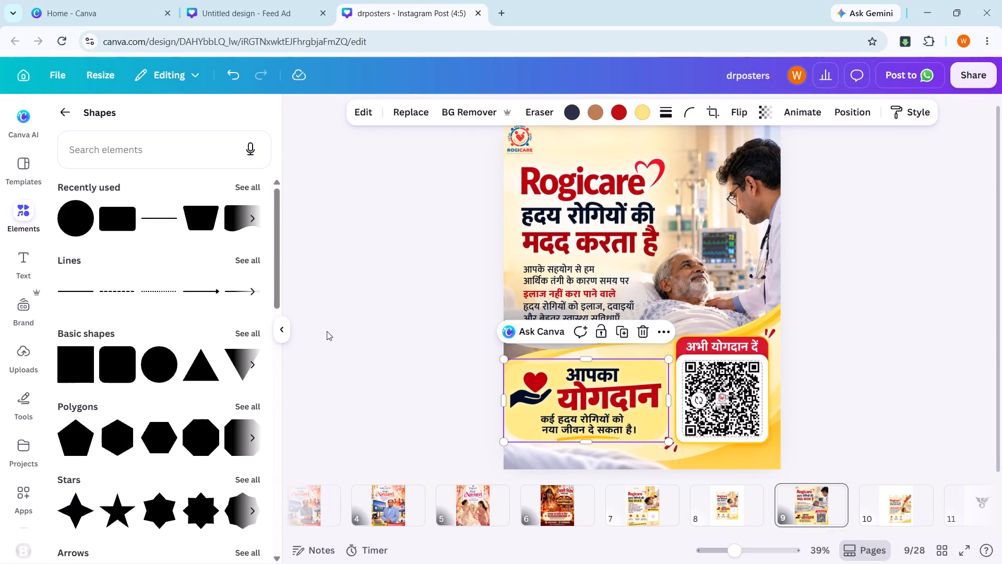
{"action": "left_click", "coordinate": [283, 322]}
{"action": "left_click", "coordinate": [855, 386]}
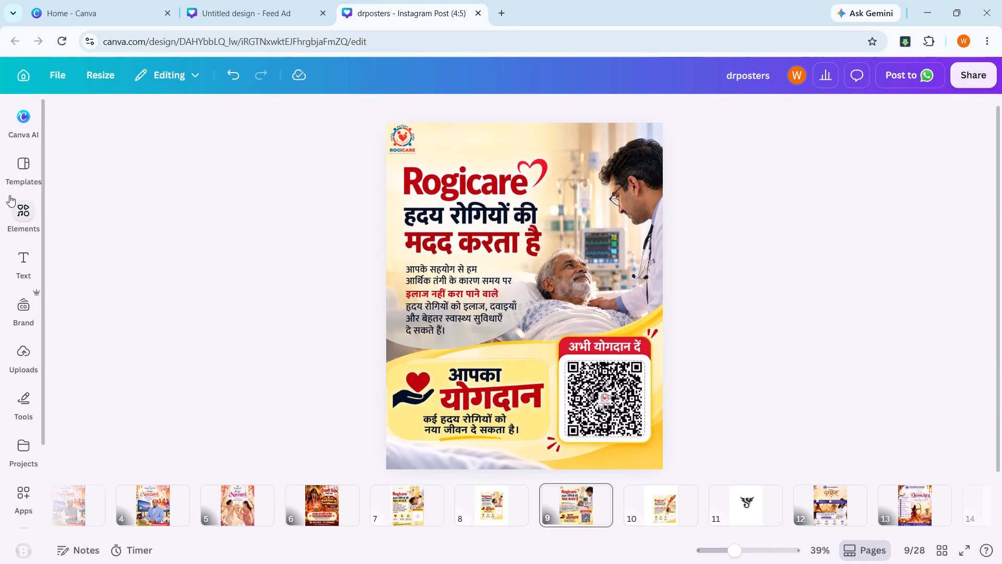
Search the elements library for "heart line".
{"action": "left_click", "coordinate": [17, 212]}
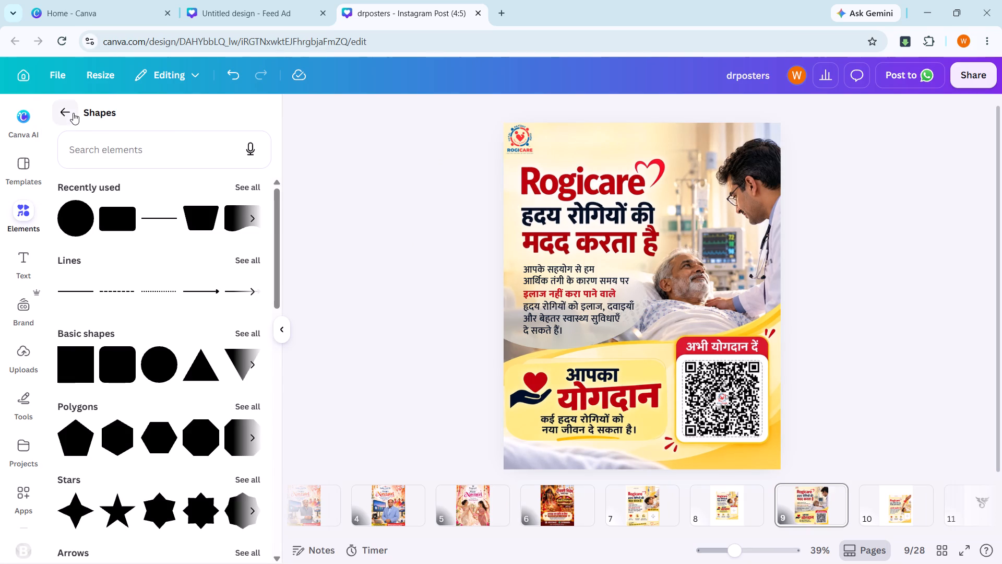
{"action": "left_click", "coordinate": [73, 113]}
{"action": "left_click", "coordinate": [152, 123]}
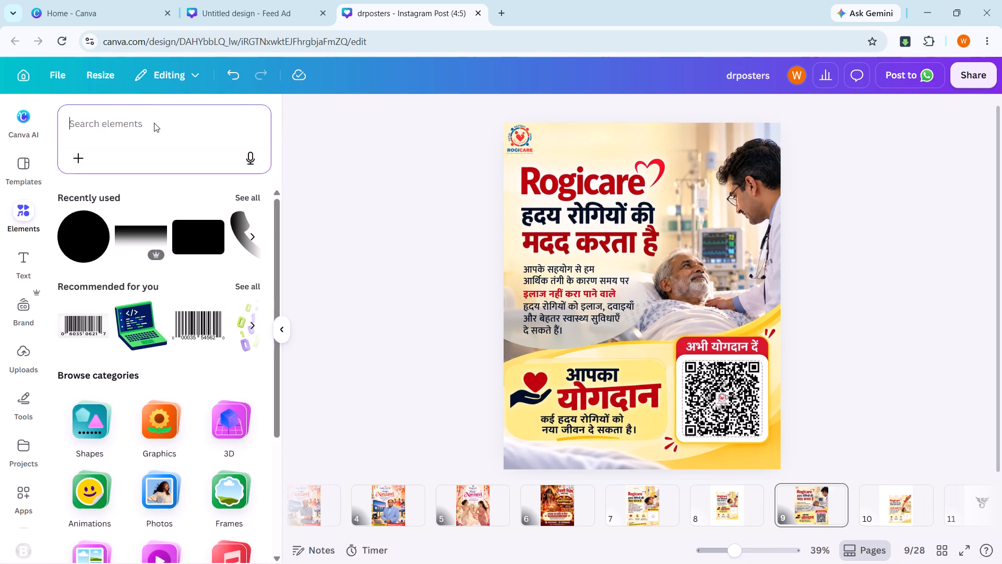
{"action": "type", "text": "hear"}
{"action": "key", "text": "space"}
{"action": "type", "text": "line"}
{"action": "key", "text": "Return"}
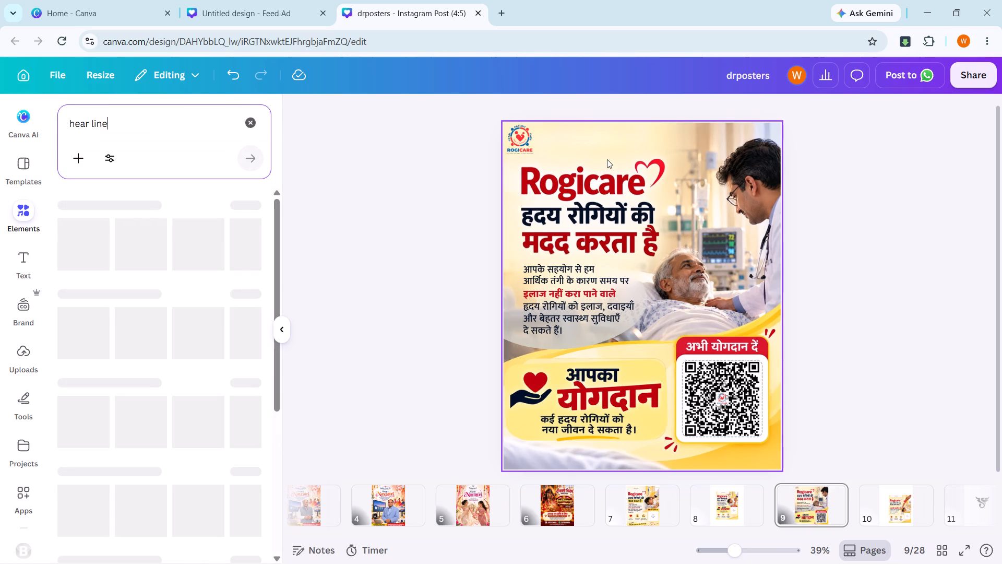
{"action": "left_click", "coordinate": [92, 121]}
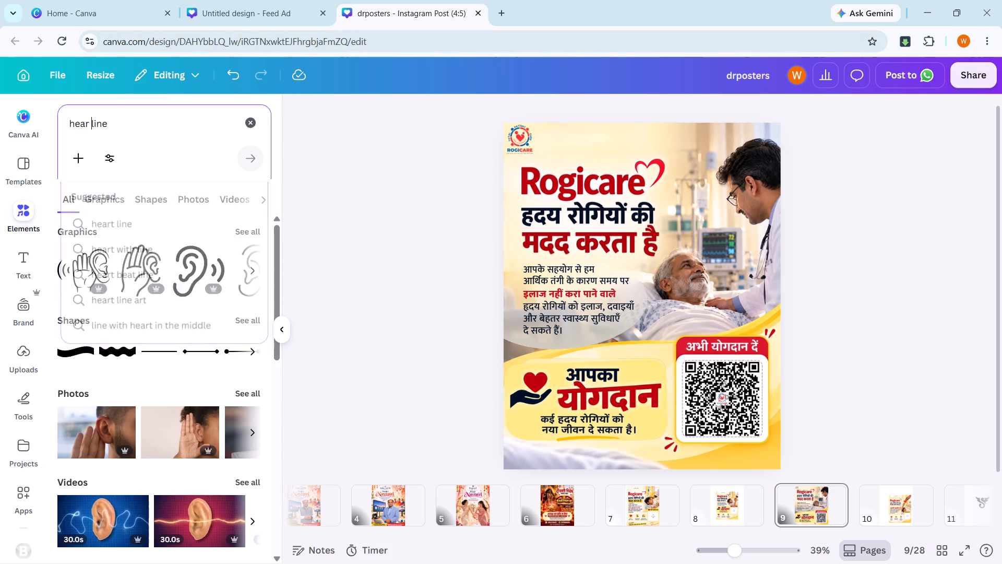
{"action": "key", "text": "BackSpace"}
{"action": "key", "text": "t"}
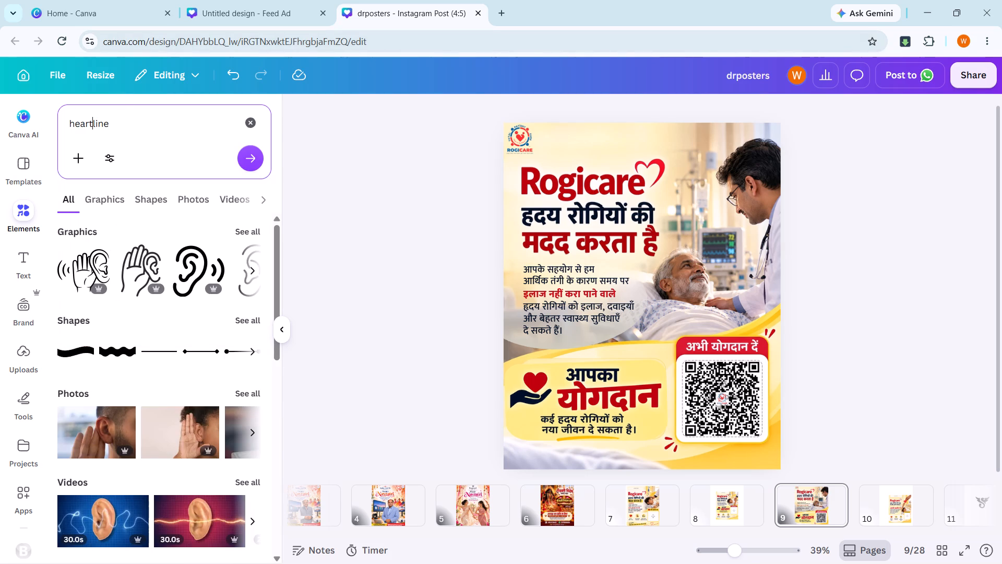
{"action": "key", "text": "space"}
{"action": "key", "text": "Return"}
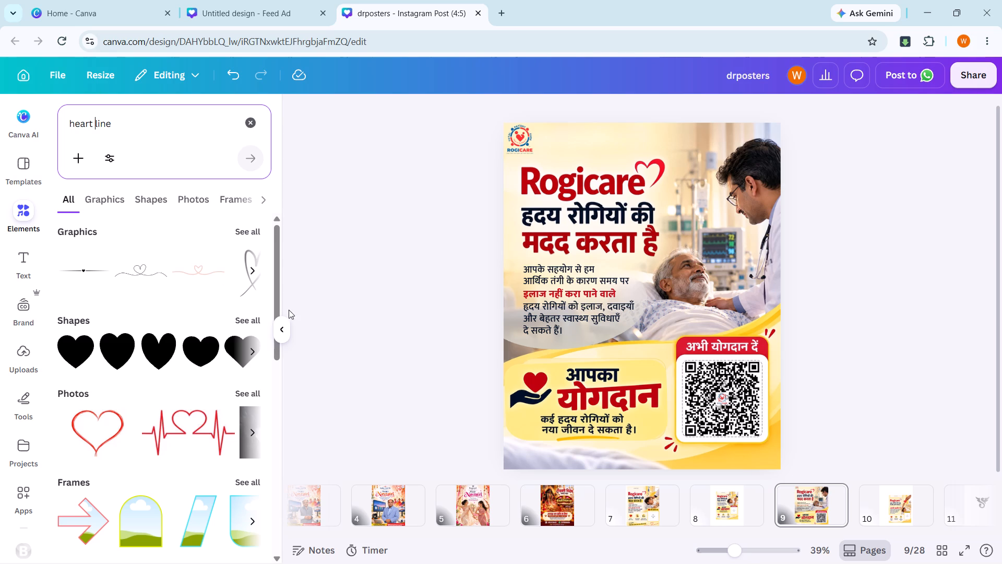
Add the pink wavy heart line graphic to page 9, enlarge it and place it along the page's bottom edge.
{"action": "left_click", "coordinate": [195, 269]}
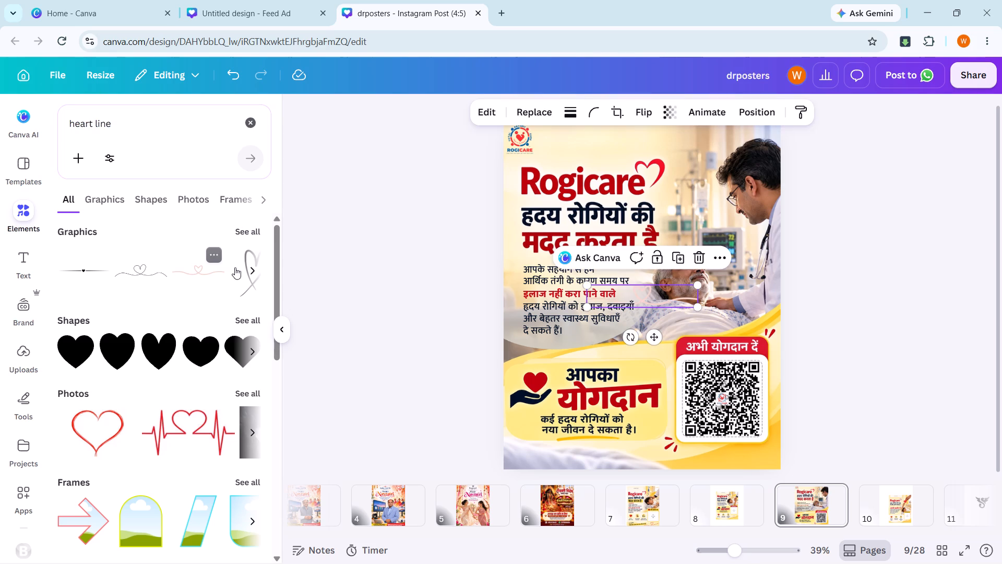
{"action": "left_click_drag", "start_coordinate": [590, 306], "coordinate": [511, 343]}
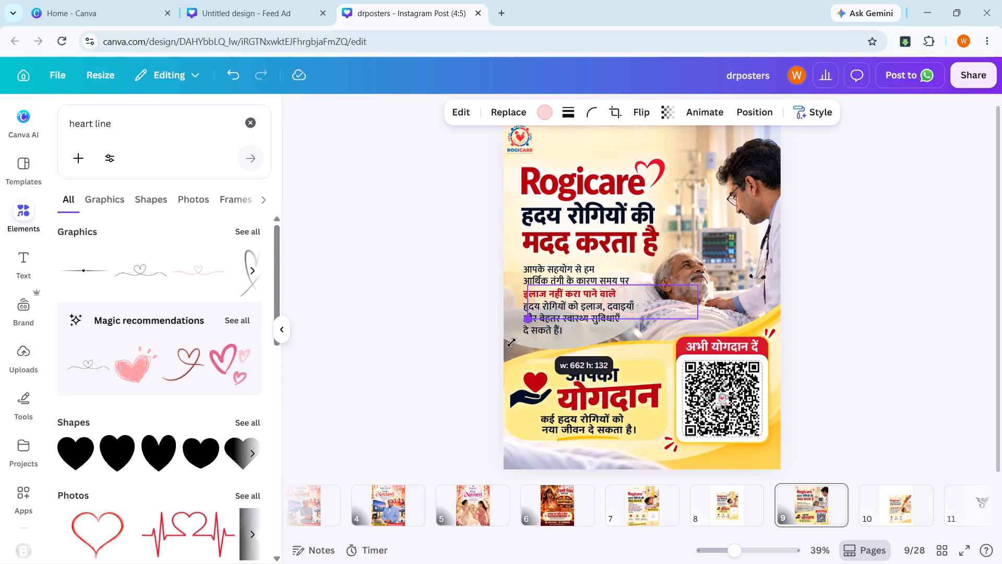
{"action": "left_click_drag", "start_coordinate": [511, 343], "coordinate": [471, 362]}
{"action": "left_click_drag", "start_coordinate": [679, 314], "coordinate": [737, 464]}
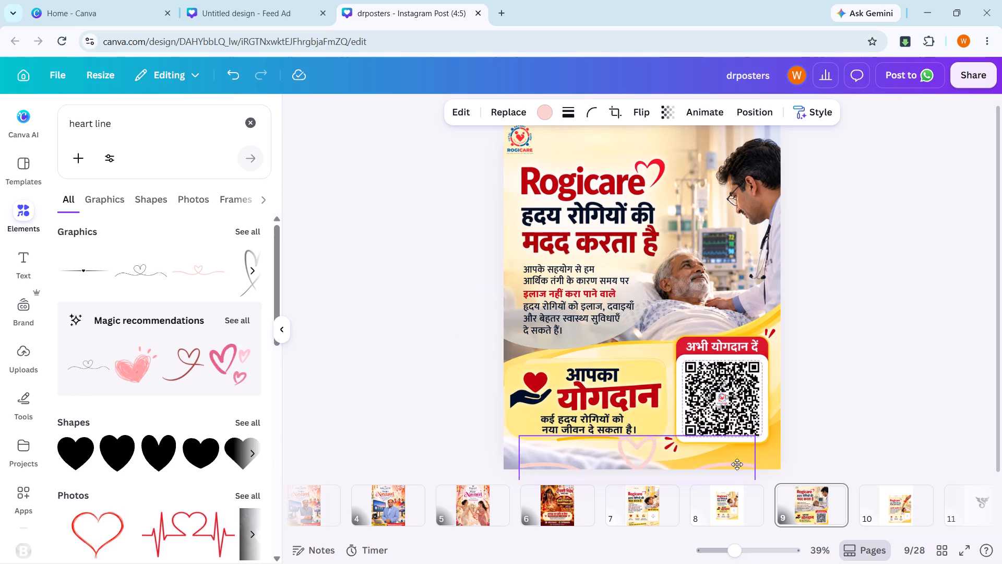
{"action": "left_click_drag", "start_coordinate": [737, 464], "coordinate": [734, 460]}
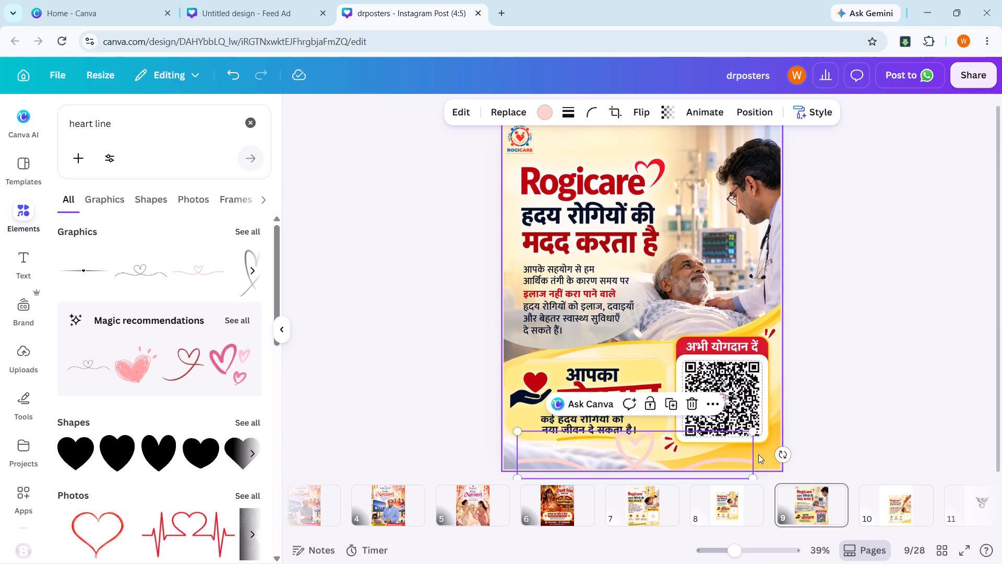
Add the thin black wavy heart line graphic, move the pink one up out of the way, and enlarge the black one across page 9's bottom edge.
{"action": "left_click", "coordinate": [248, 236]}
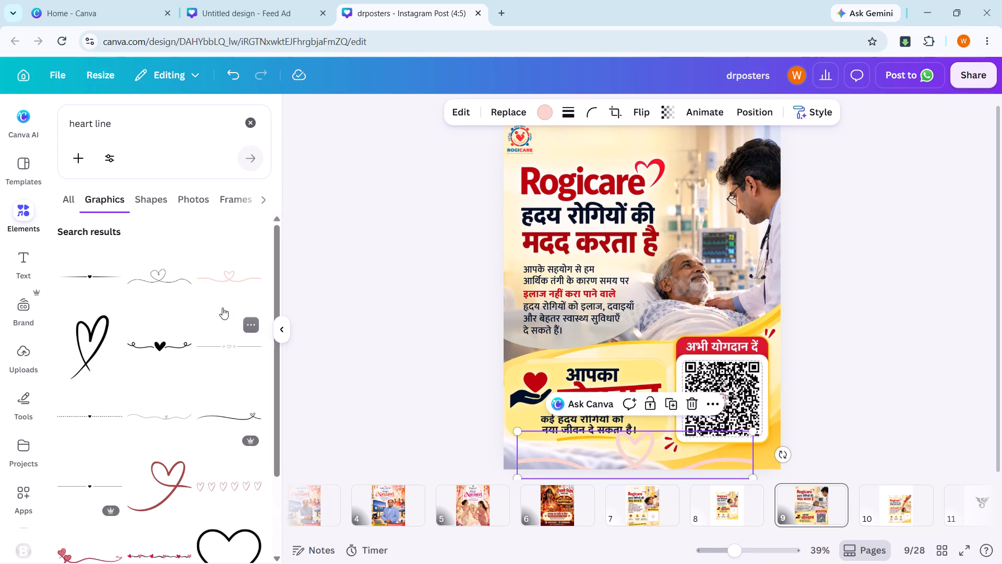
{"action": "left_click", "coordinate": [168, 417]}
{"action": "left_click_drag", "start_coordinate": [620, 462], "coordinate": [582, 438]}
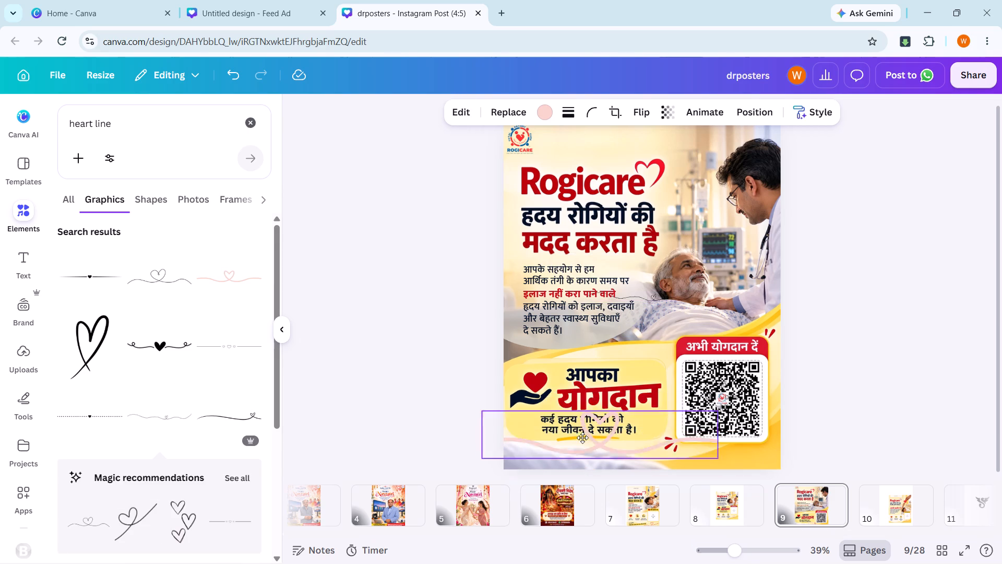
{"action": "left_click_drag", "start_coordinate": [582, 438], "coordinate": [557, 418]}
{"action": "left_click_drag", "start_coordinate": [673, 299], "coordinate": [687, 389]}
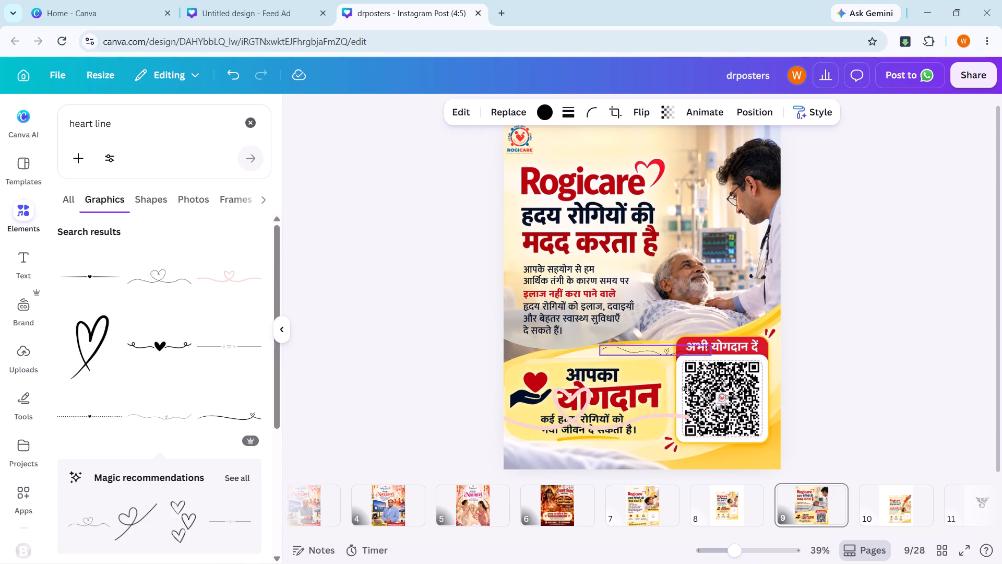
{"action": "left_click_drag", "start_coordinate": [687, 389], "coordinate": [586, 458]}
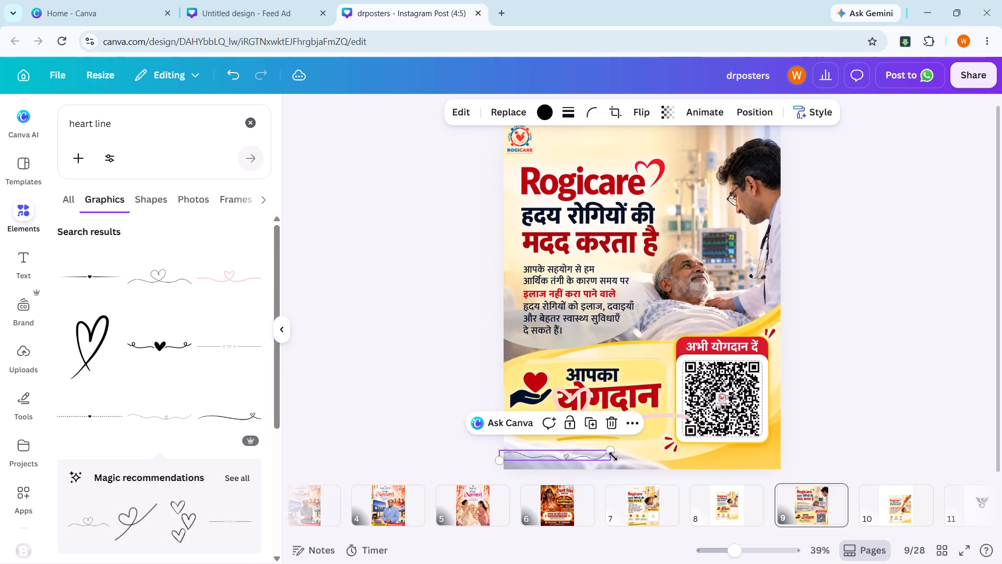
{"action": "left_click_drag", "start_coordinate": [611, 451], "coordinate": [793, 442]}
{"action": "left_click_drag", "start_coordinate": [738, 451], "coordinate": [723, 454]}
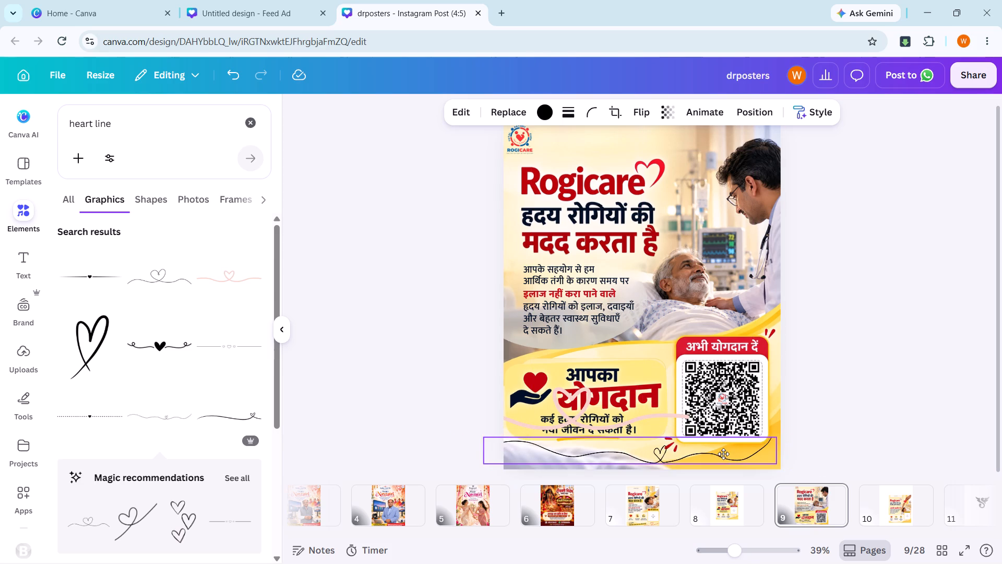
{"action": "left_click_drag", "start_coordinate": [723, 454], "coordinate": [731, 458]}
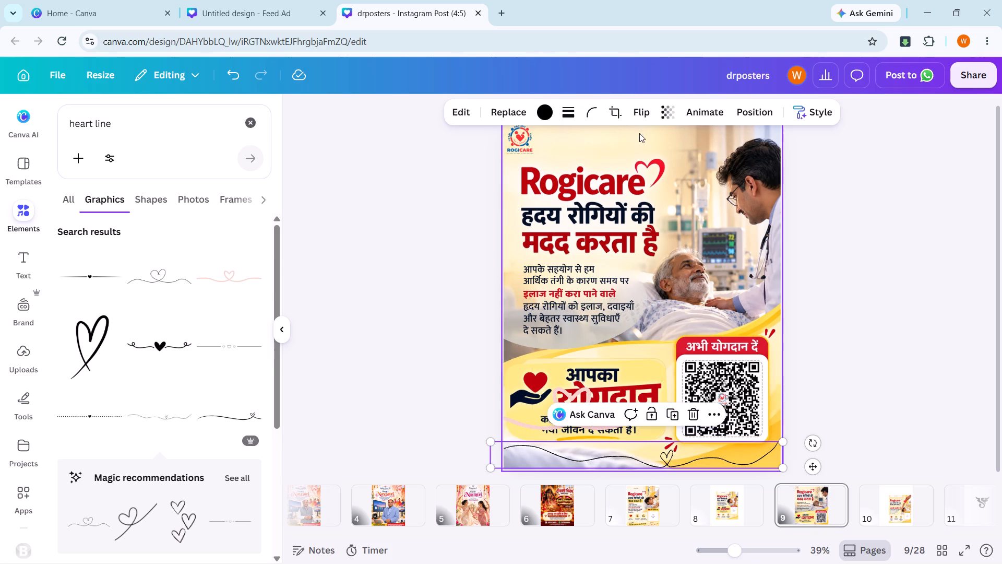
Flip the thin heart line horizontally.
{"action": "left_click", "coordinate": [632, 115]}
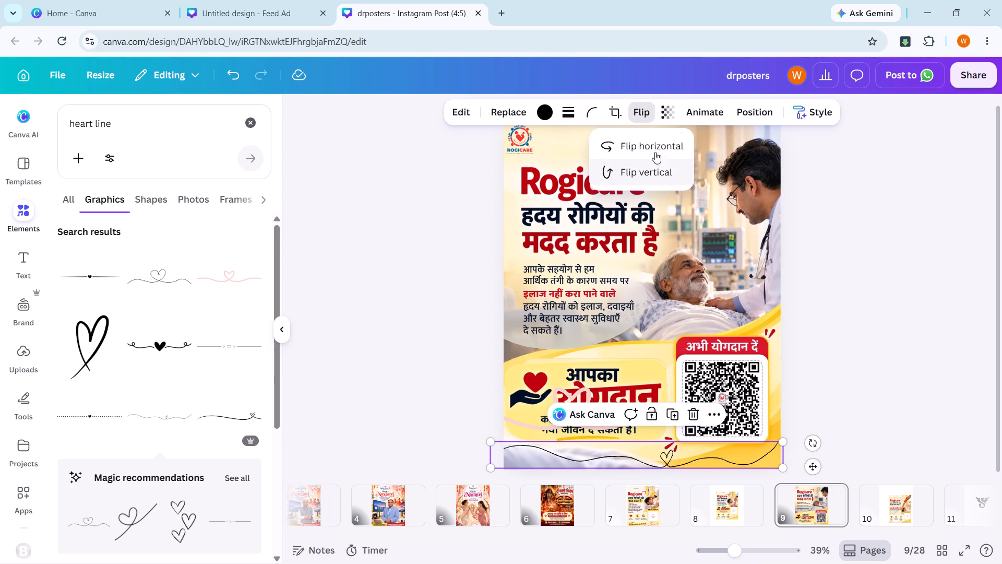
{"action": "left_click", "coordinate": [653, 146]}
{"action": "left_click", "coordinate": [914, 282]}
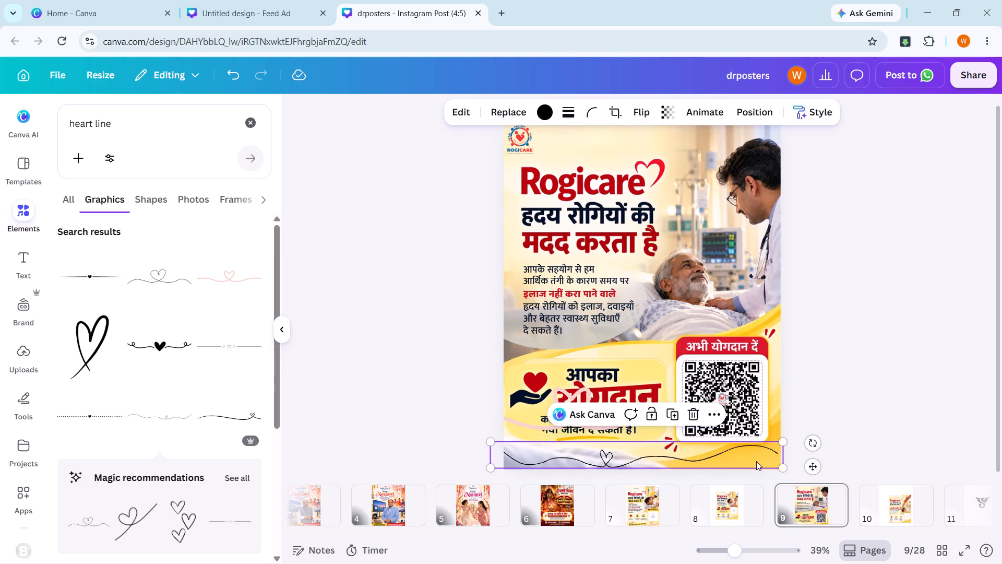
{"action": "left_click", "coordinate": [756, 461]}
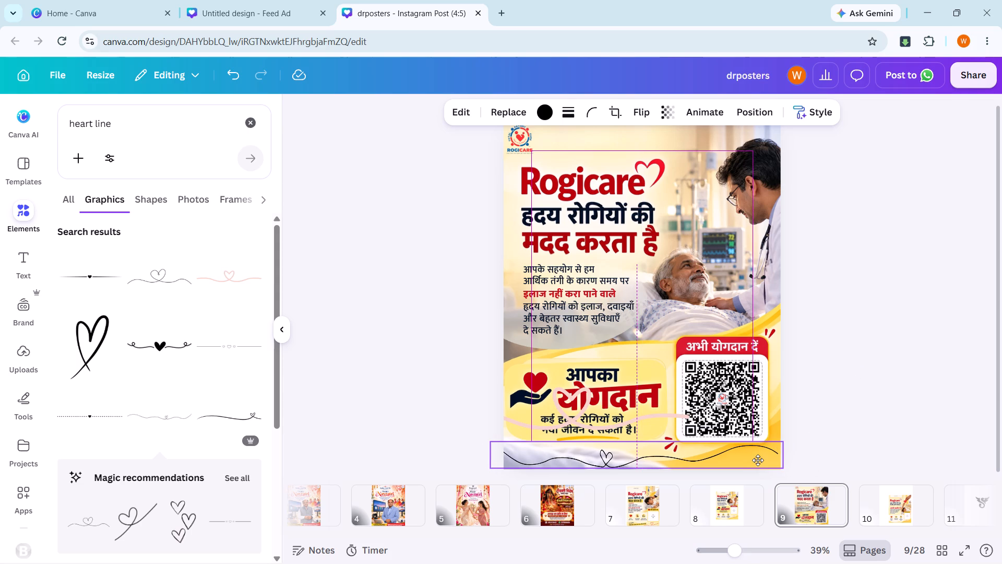
{"action": "double_click", "coordinate": [837, 390]}
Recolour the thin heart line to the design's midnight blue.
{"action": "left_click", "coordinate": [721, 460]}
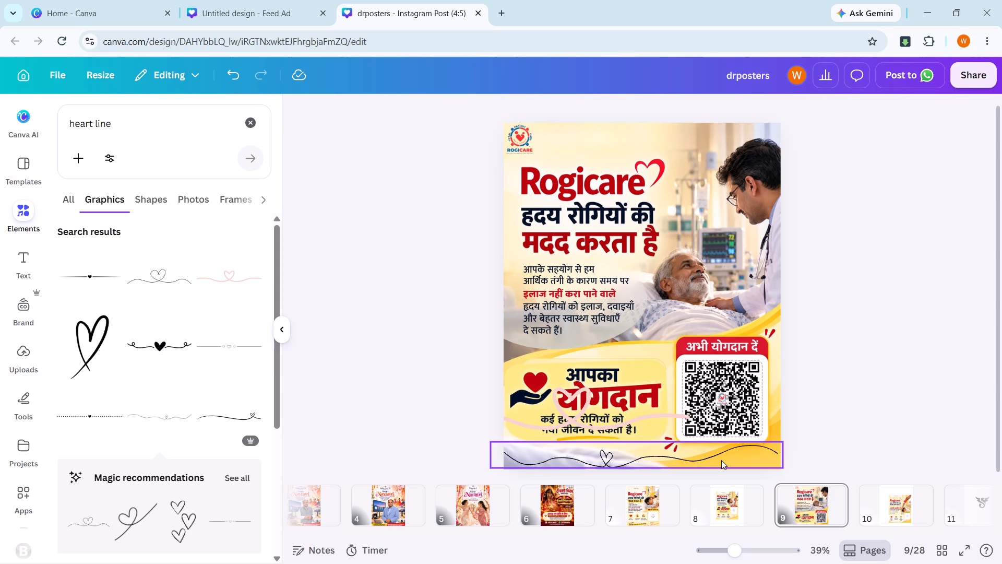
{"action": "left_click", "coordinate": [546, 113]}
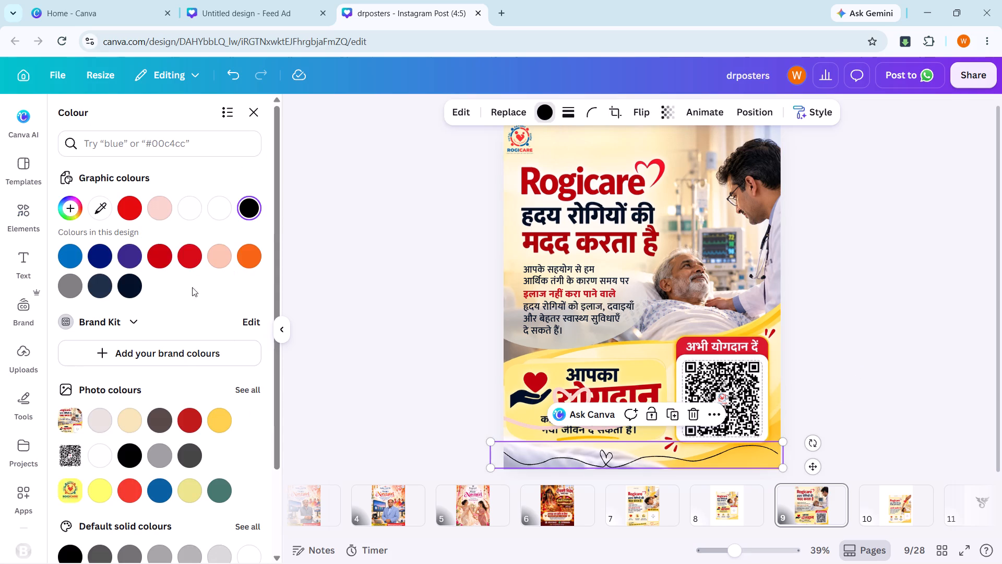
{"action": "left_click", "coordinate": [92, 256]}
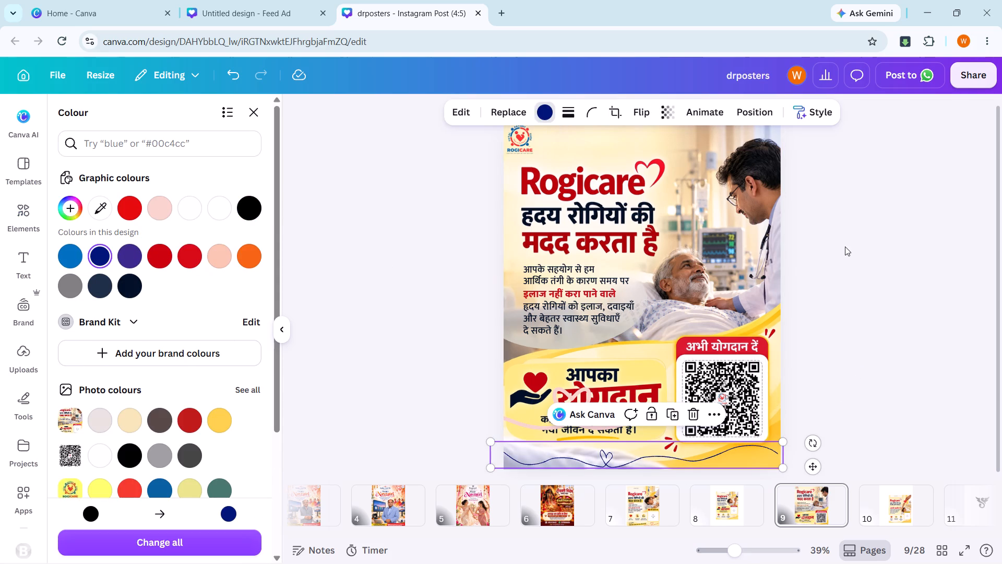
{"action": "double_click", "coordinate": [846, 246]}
Delete the pink heart line graphic overlapping the योगदान text on page 9.
{"action": "left_click", "coordinate": [575, 418]}
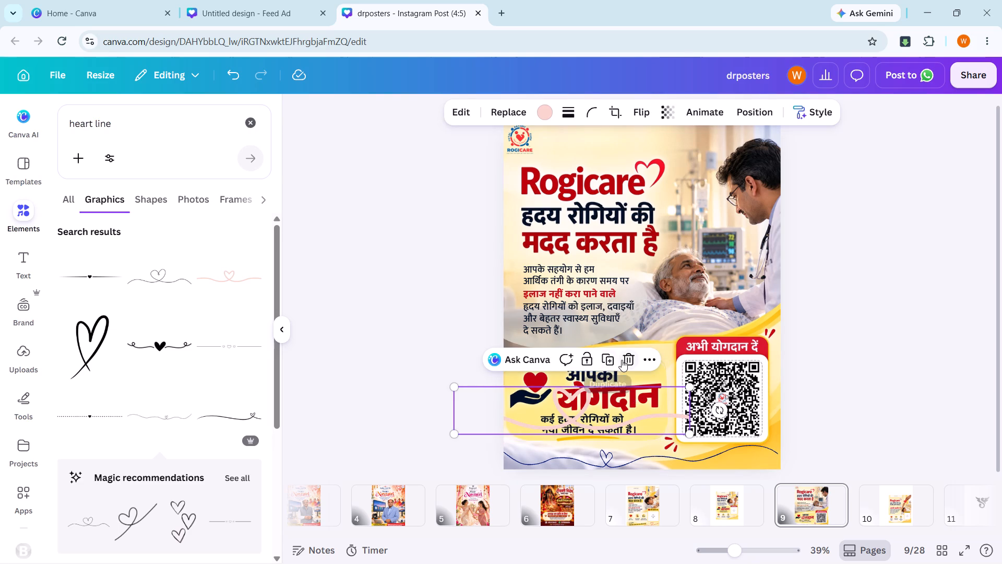
{"action": "left_click", "coordinate": [622, 360]}
{"action": "left_click", "coordinate": [857, 297]}
{"action": "left_click", "coordinate": [917, 285]}
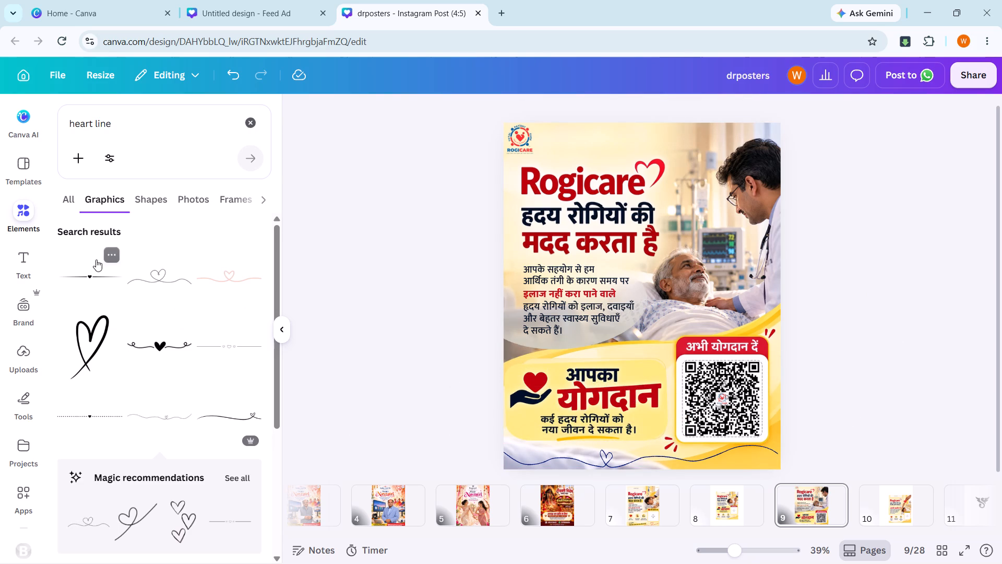
Look through more heart line graphics and compare the heart line on page 7's poster with page 9's.
{"action": "scroll", "coordinate": [190, 364], "scroll_direction": "down", "scroll_amount": 3}
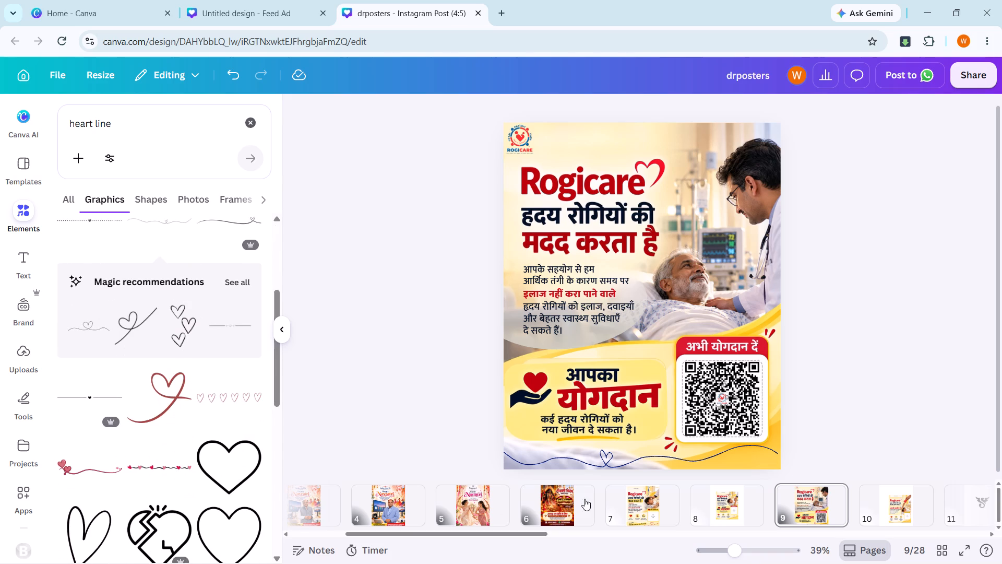
{"action": "left_click", "coordinate": [636, 512]}
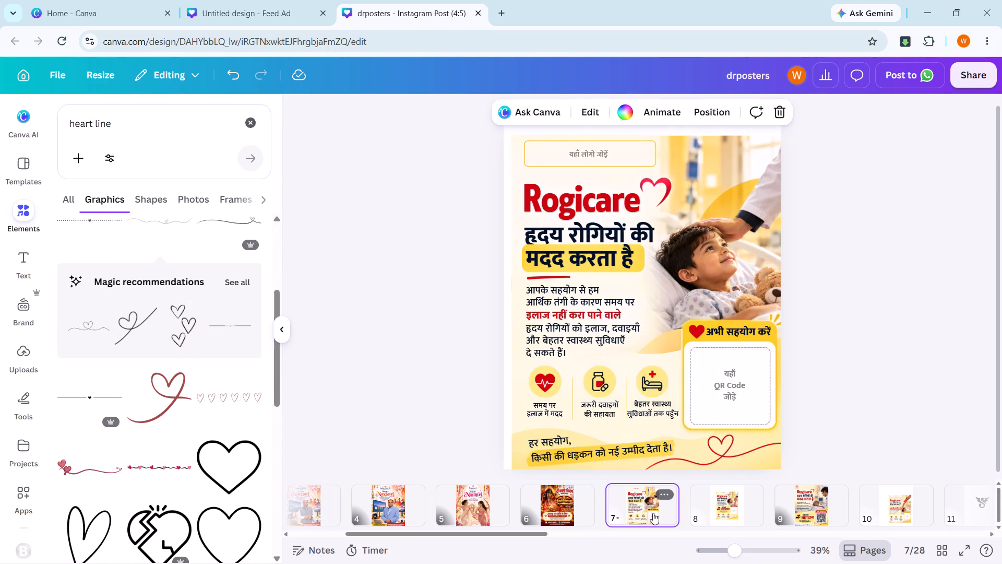
{"action": "left_click", "coordinate": [822, 500]}
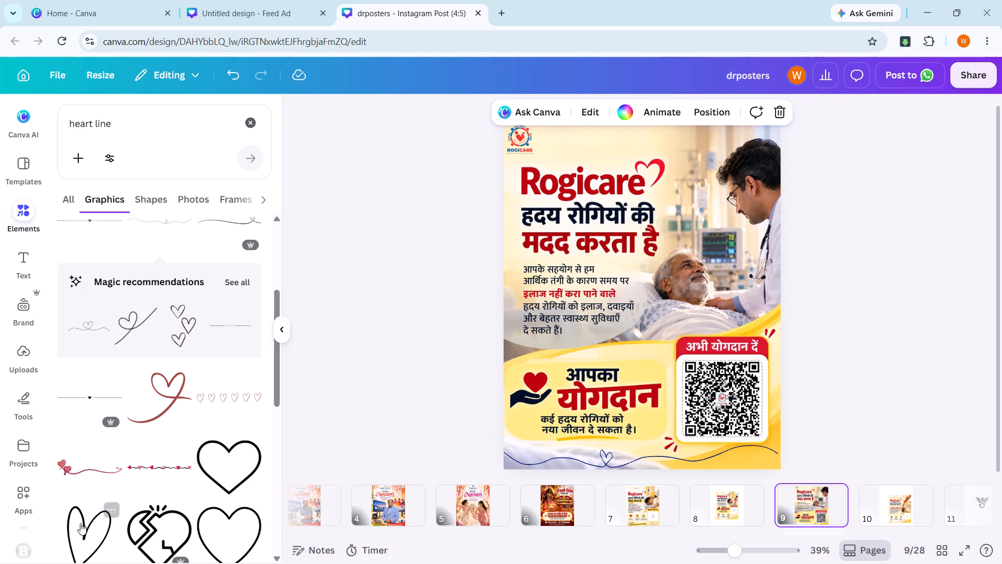
{"action": "scroll", "coordinate": [230, 435], "scroll_direction": "down", "scroll_amount": 4}
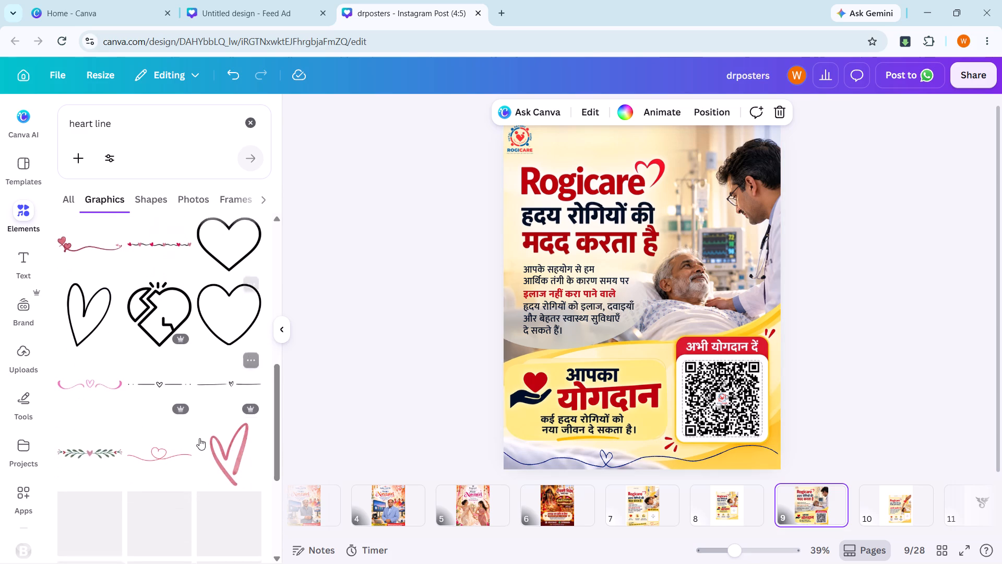
{"action": "scroll", "coordinate": [199, 438], "scroll_direction": "down", "scroll_amount": 3}
{"action": "left_click", "coordinate": [280, 333]}
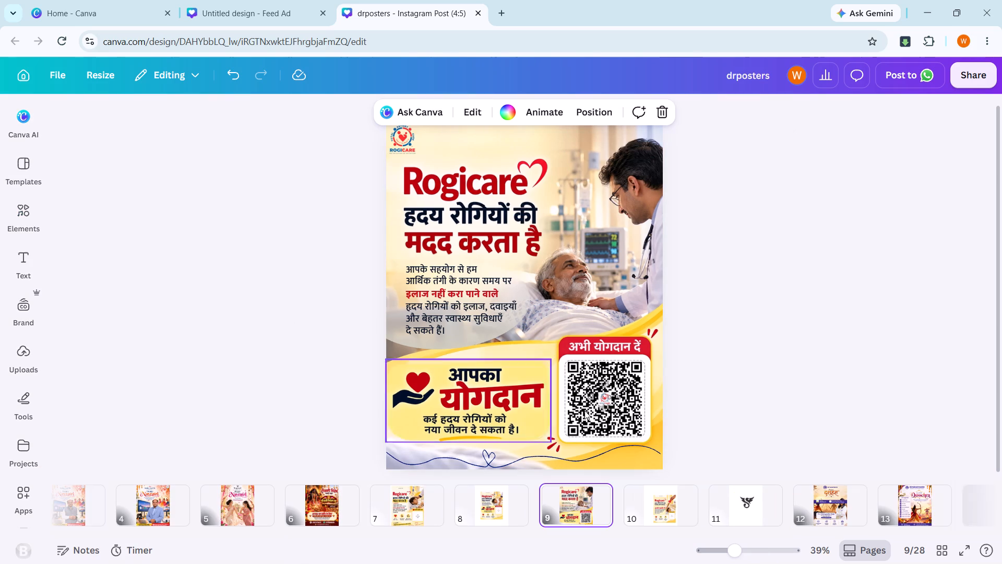
{"action": "double_click", "coordinate": [792, 400]}
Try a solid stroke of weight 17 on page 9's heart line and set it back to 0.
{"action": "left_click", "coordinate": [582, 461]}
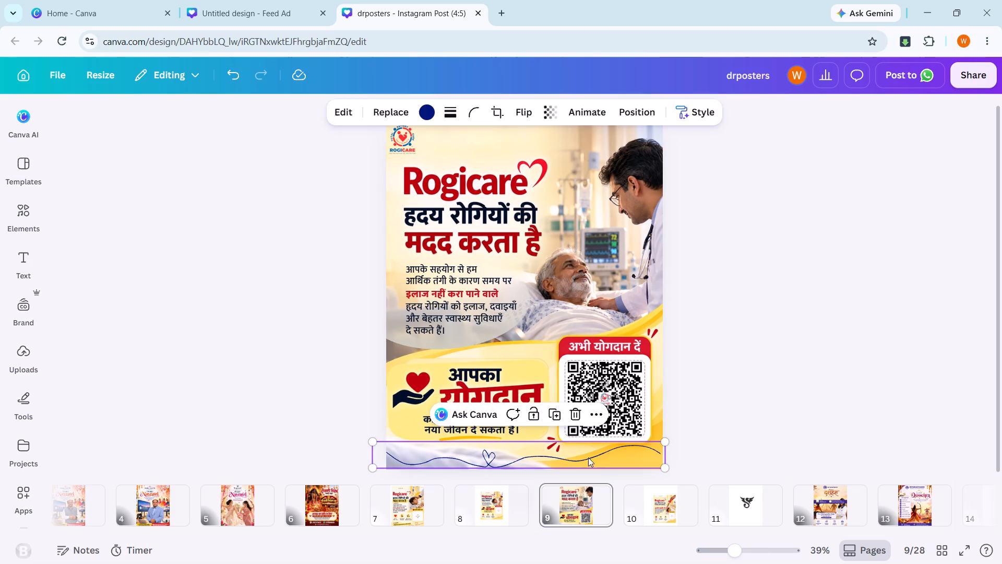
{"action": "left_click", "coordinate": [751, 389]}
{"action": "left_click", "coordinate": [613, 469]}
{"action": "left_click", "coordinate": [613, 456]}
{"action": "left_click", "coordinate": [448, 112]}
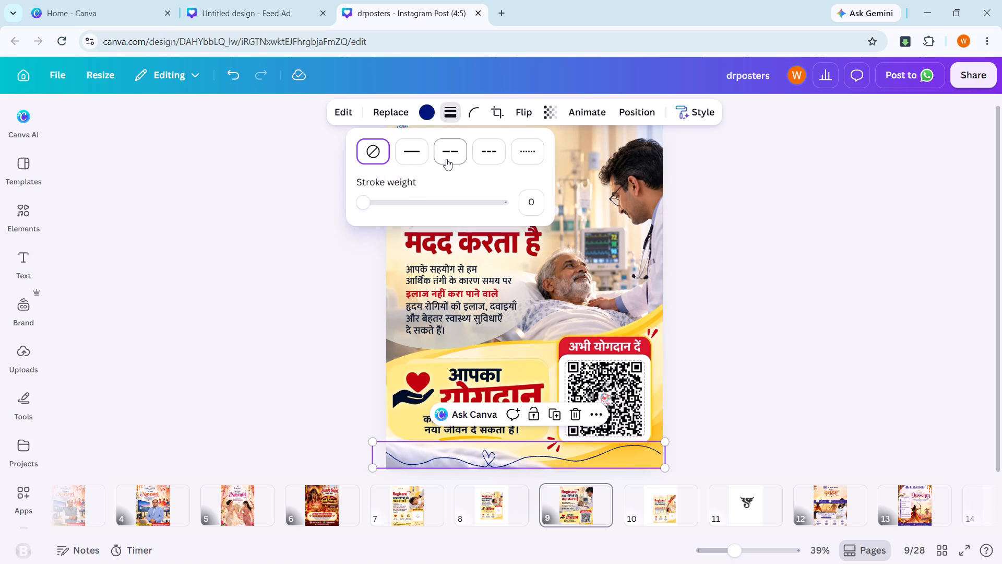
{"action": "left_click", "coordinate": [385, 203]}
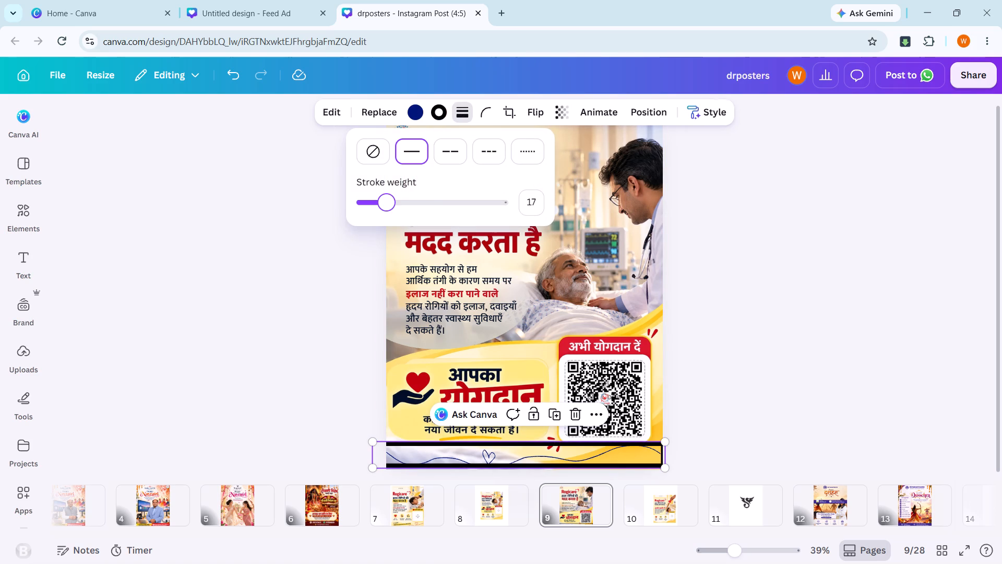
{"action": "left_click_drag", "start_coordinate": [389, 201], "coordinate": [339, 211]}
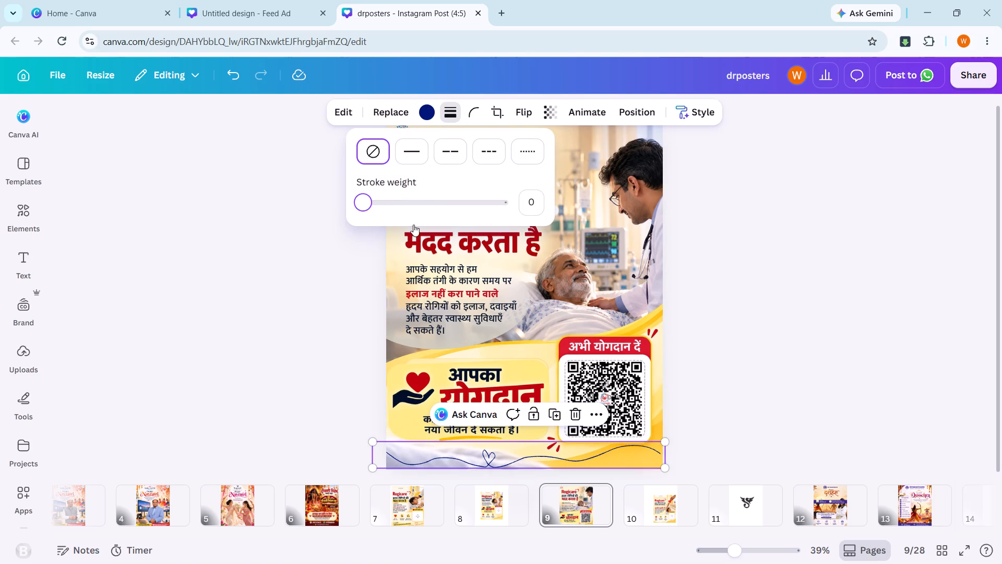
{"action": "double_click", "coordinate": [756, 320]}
Recolour the heart line at page 9's bottom edge to the darker red among the design's colours.
{"action": "left_click", "coordinate": [654, 451]}
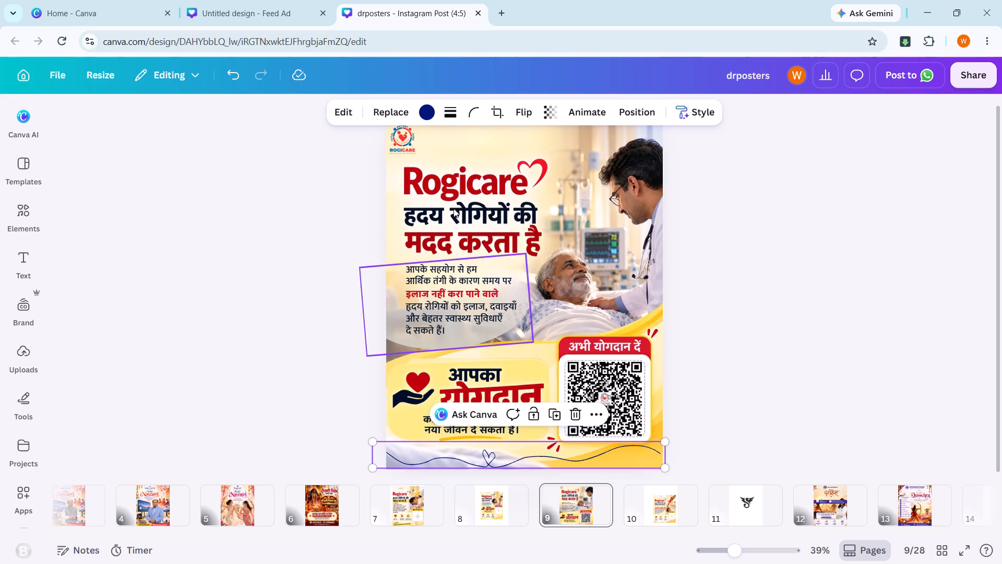
{"action": "left_click", "coordinate": [431, 114]}
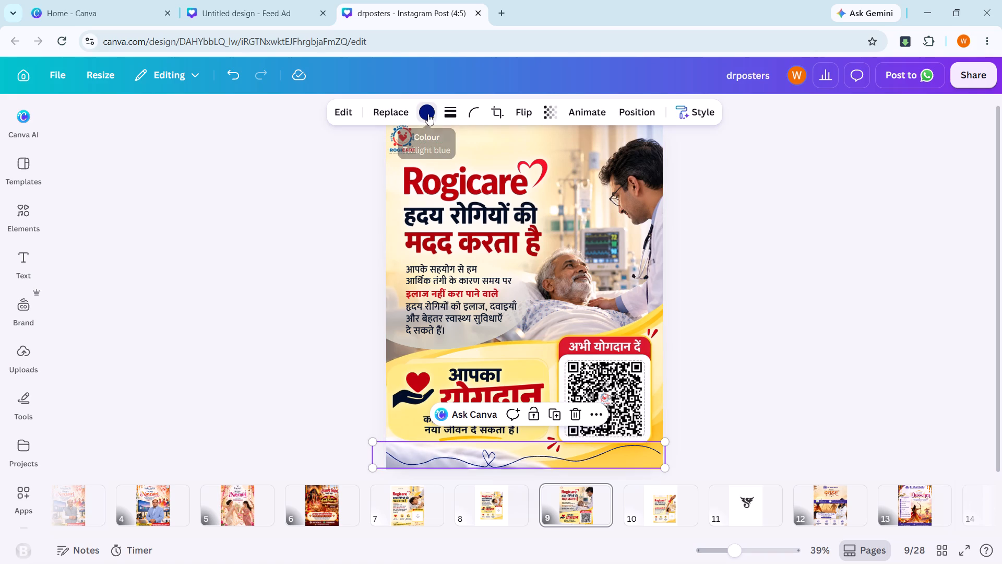
{"action": "left_click", "coordinate": [164, 264]}
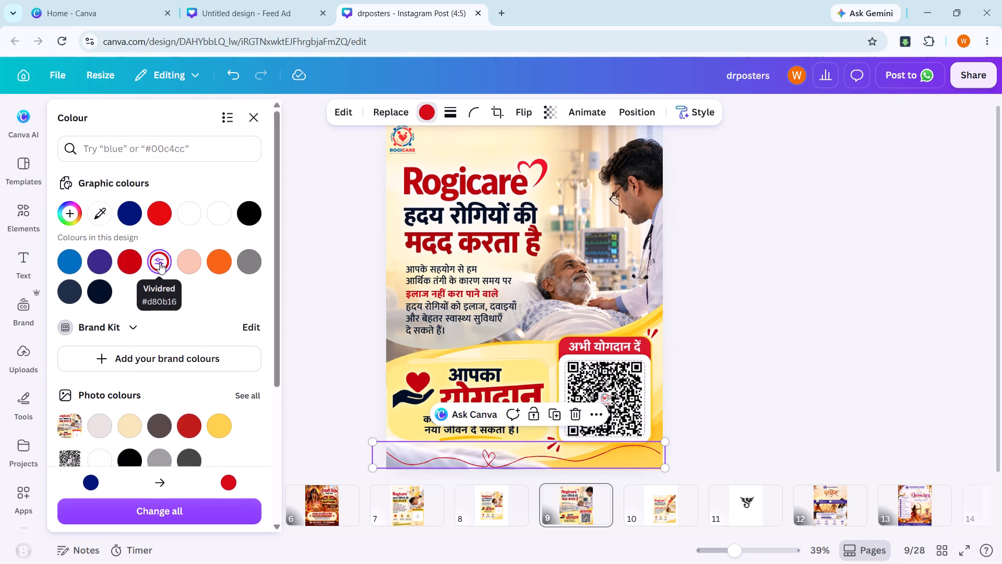
{"action": "left_click", "coordinate": [129, 263]}
{"action": "double_click", "coordinate": [747, 314]}
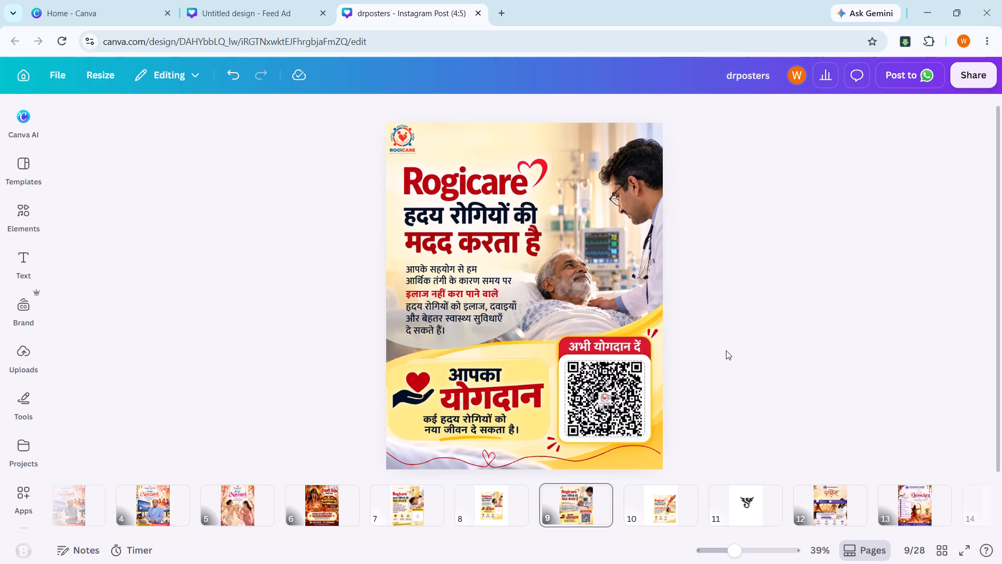
Compare with page 8's heart line, and raise page 9's red heart line slightly and tilt it clockwise.
{"action": "left_click", "coordinate": [490, 513]}
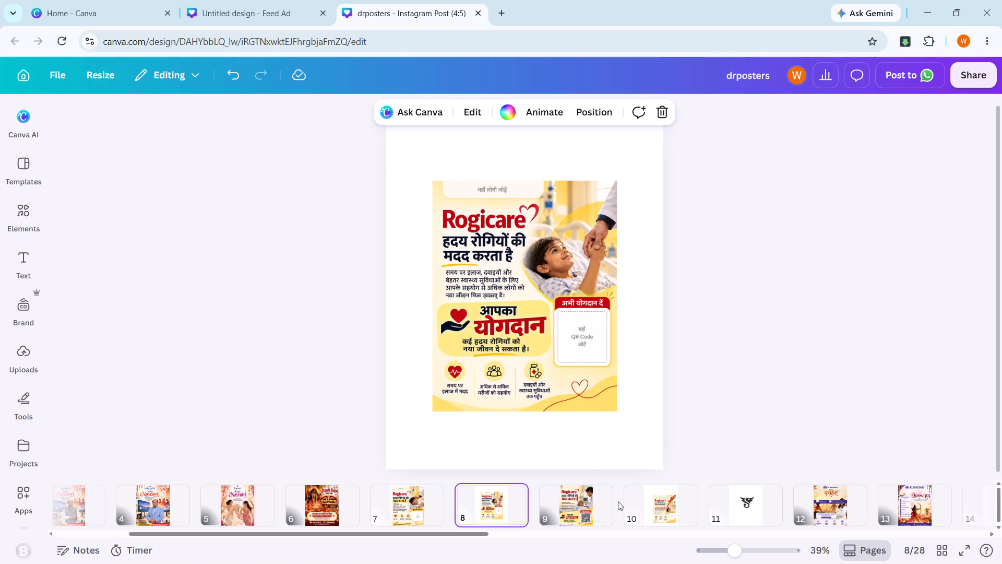
{"action": "left_click", "coordinate": [593, 502]}
{"action": "left_click", "coordinate": [588, 521]}
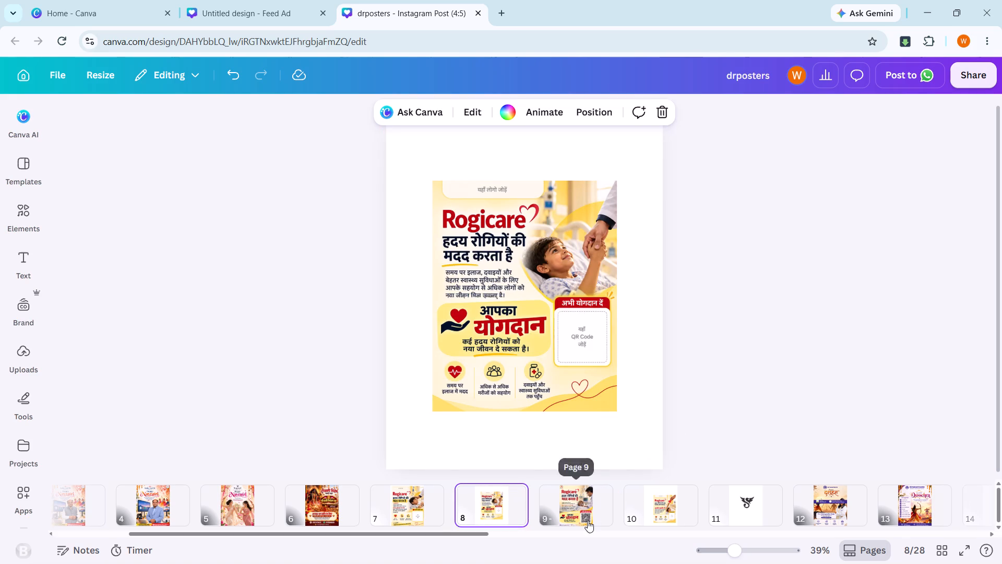
{"action": "left_click", "coordinate": [565, 453]}
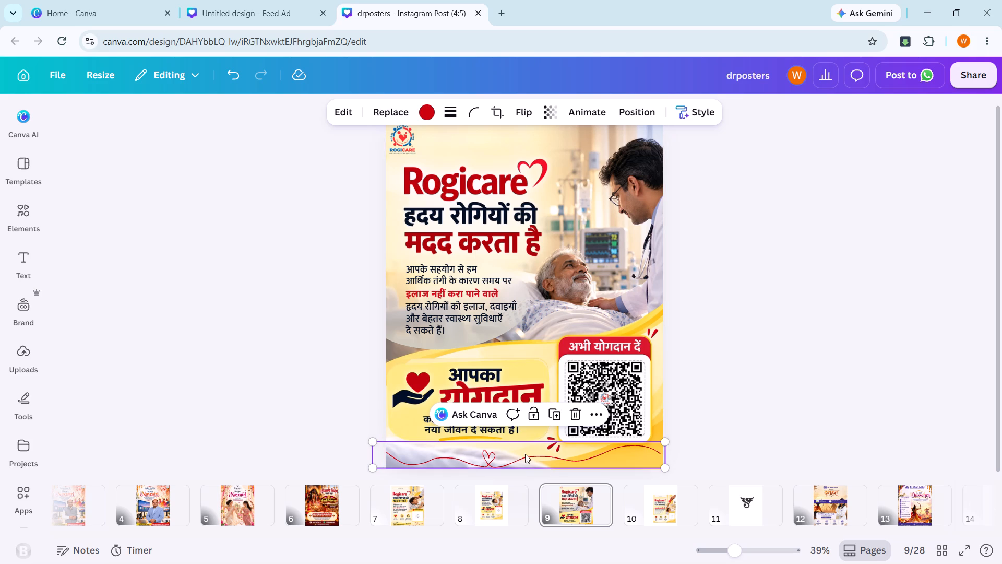
{"action": "left_click_drag", "start_coordinate": [520, 456], "coordinate": [519, 441]}
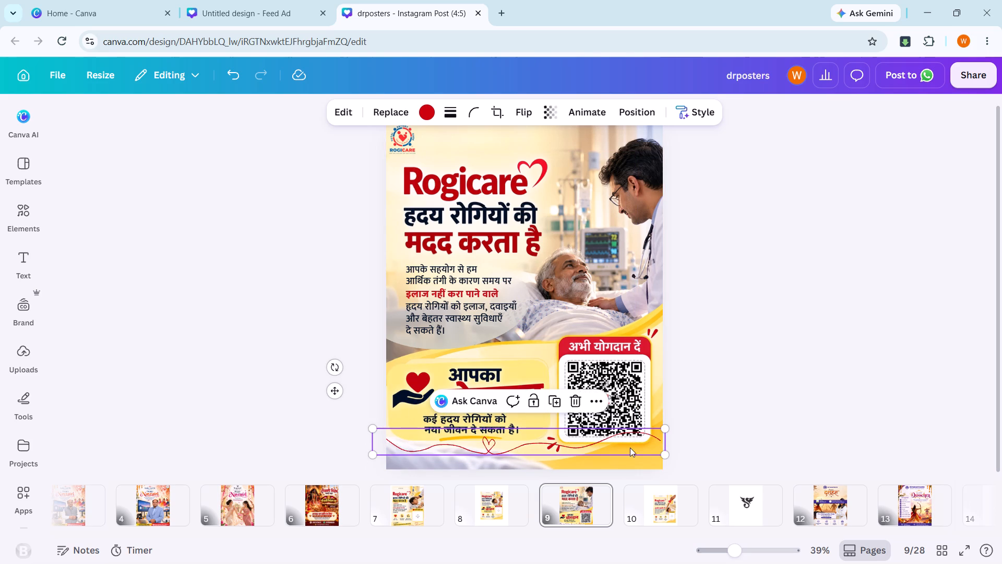
{"action": "left_click_drag", "start_coordinate": [335, 366], "coordinate": [348, 350]}
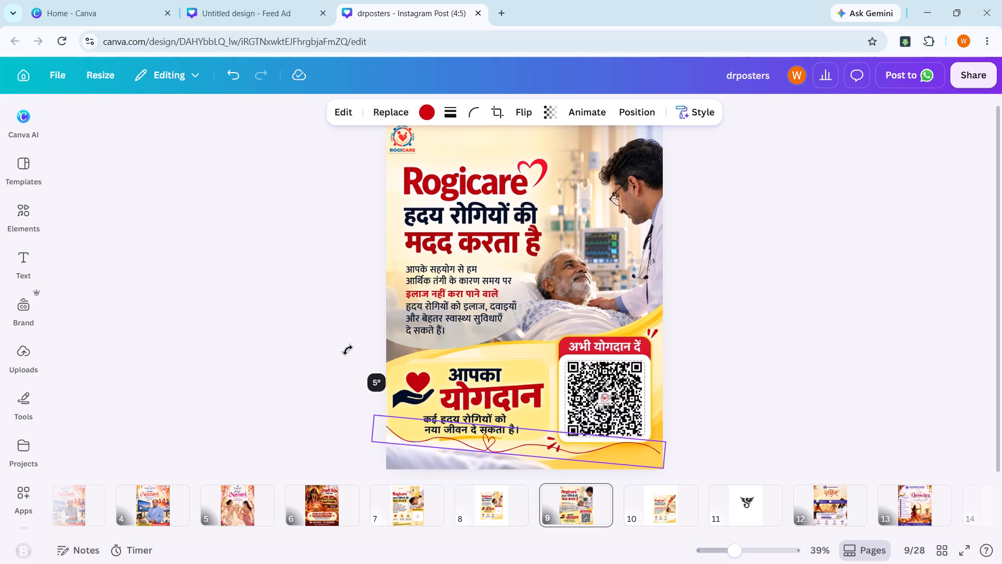
{"action": "left_click_drag", "start_coordinate": [348, 350], "coordinate": [361, 337]}
Enlarge the tilted red heart line and position its heart near page 9's lower-left corner, with the line running off the bottom edge.
{"action": "left_click_drag", "start_coordinate": [538, 450], "coordinate": [526, 465]}
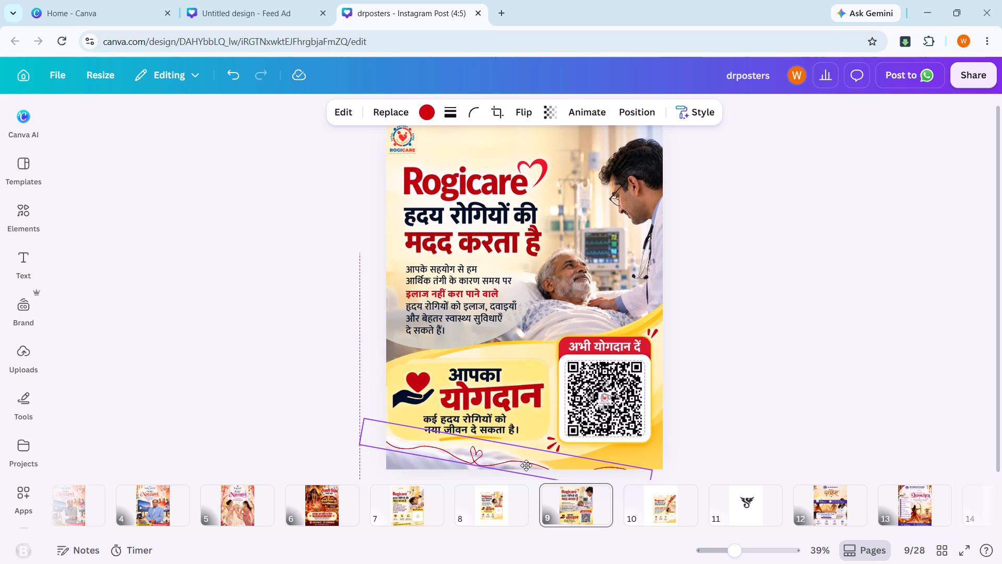
{"action": "left_click_drag", "start_coordinate": [526, 465], "coordinate": [522, 469]}
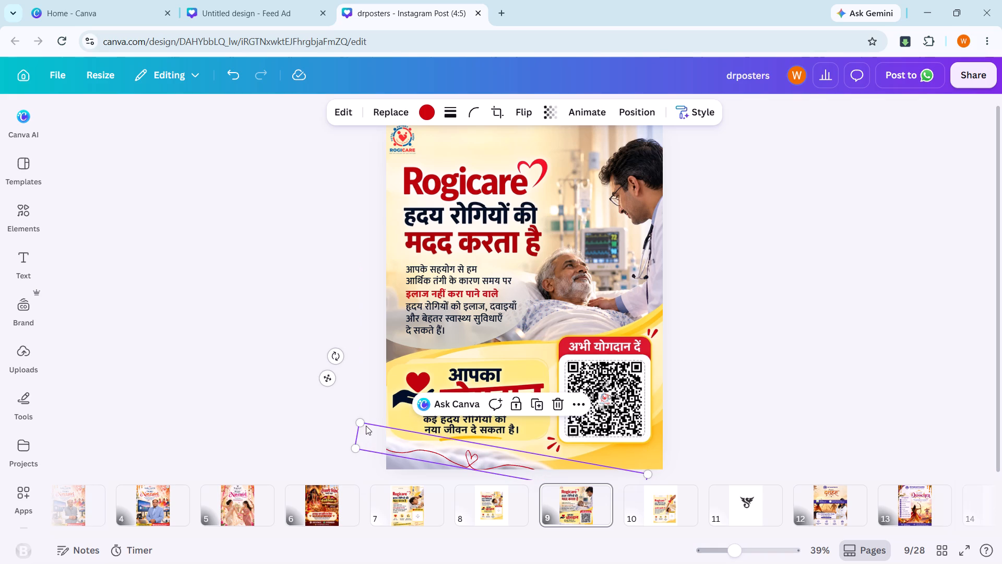
{"action": "left_click_drag", "start_coordinate": [361, 422], "coordinate": [320, 342]}
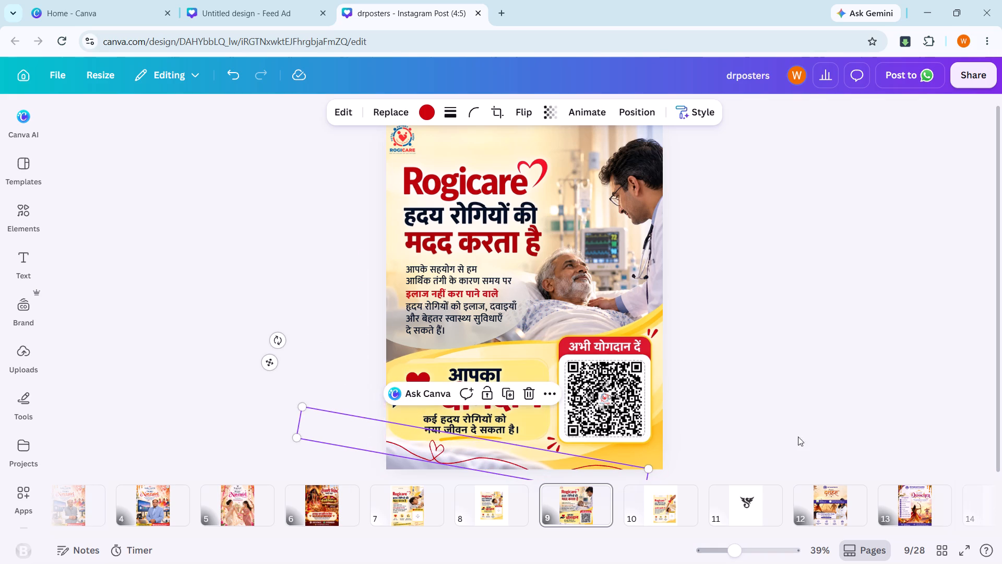
{"action": "double_click", "coordinate": [842, 430]}
{"action": "left_click_drag", "start_coordinate": [514, 472], "coordinate": [523, 473]}
{"action": "left_click_drag", "start_coordinate": [500, 456], "coordinate": [503, 460]}
{"action": "left_click_drag", "start_coordinate": [503, 460], "coordinate": [506, 458]}
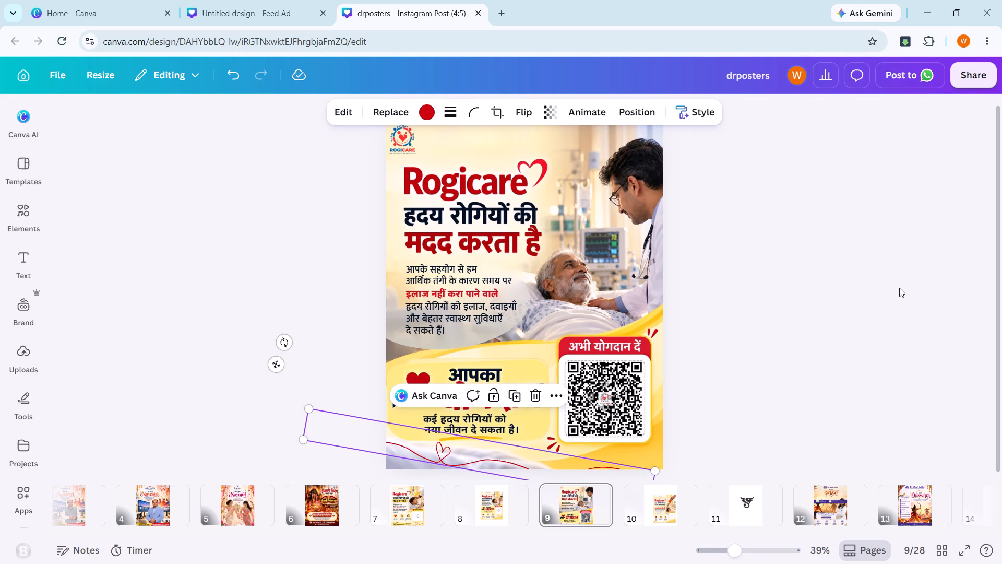
{"action": "double_click", "coordinate": [900, 288]}
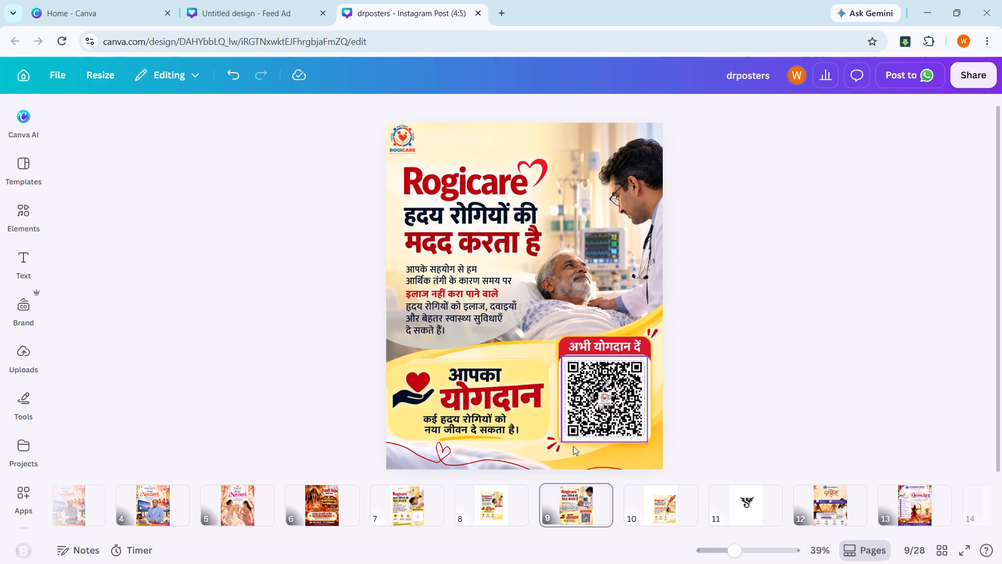
Nudge the red heart line at page 9's bottom edge slightly up and to the left.
{"action": "left_click_drag", "start_coordinate": [493, 465], "coordinate": [482, 462]}
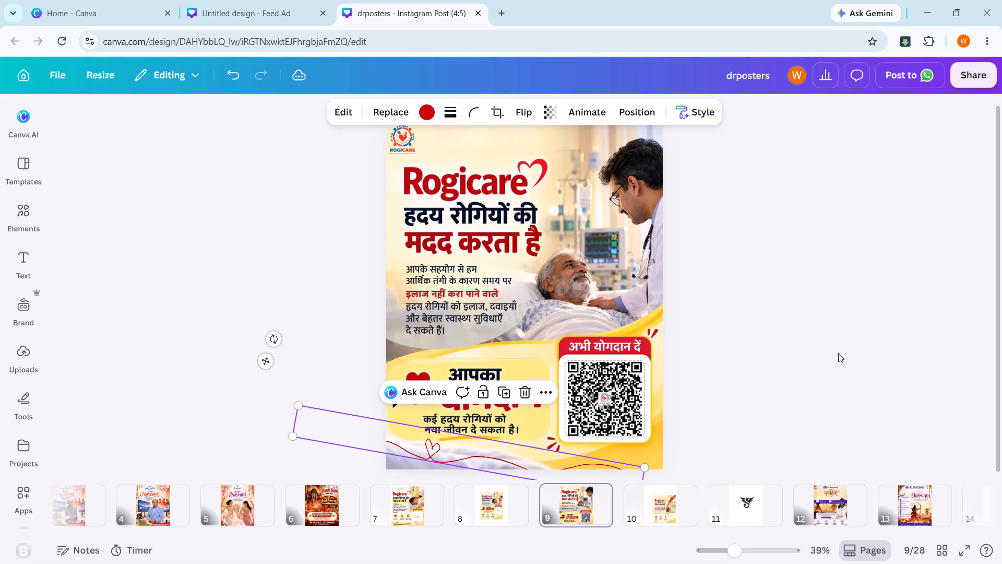
{"action": "double_click", "coordinate": [838, 353]}
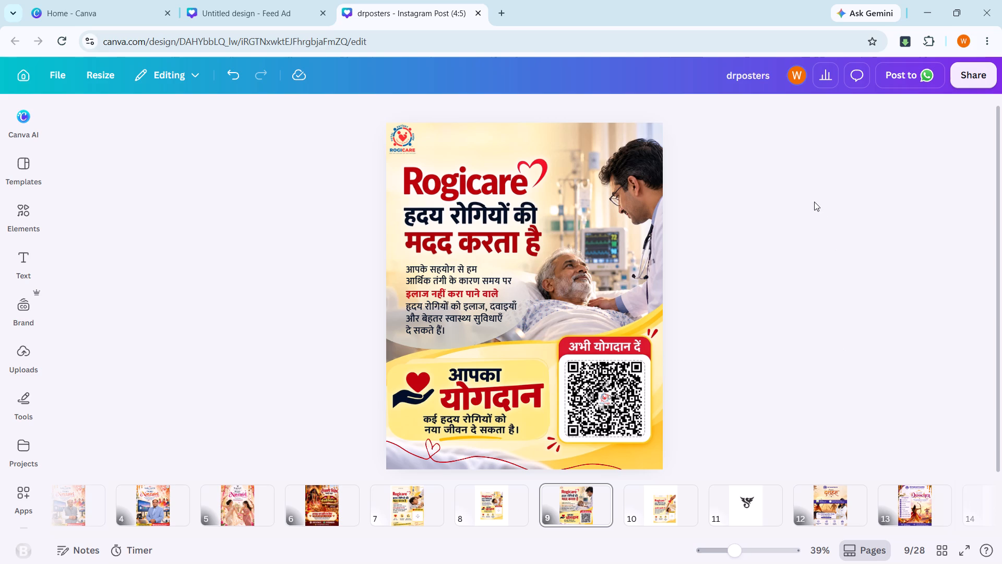
Download only page 9 of the design as a PNG image at 1,080 × 1,350 px.
{"action": "left_click", "coordinate": [983, 74]}
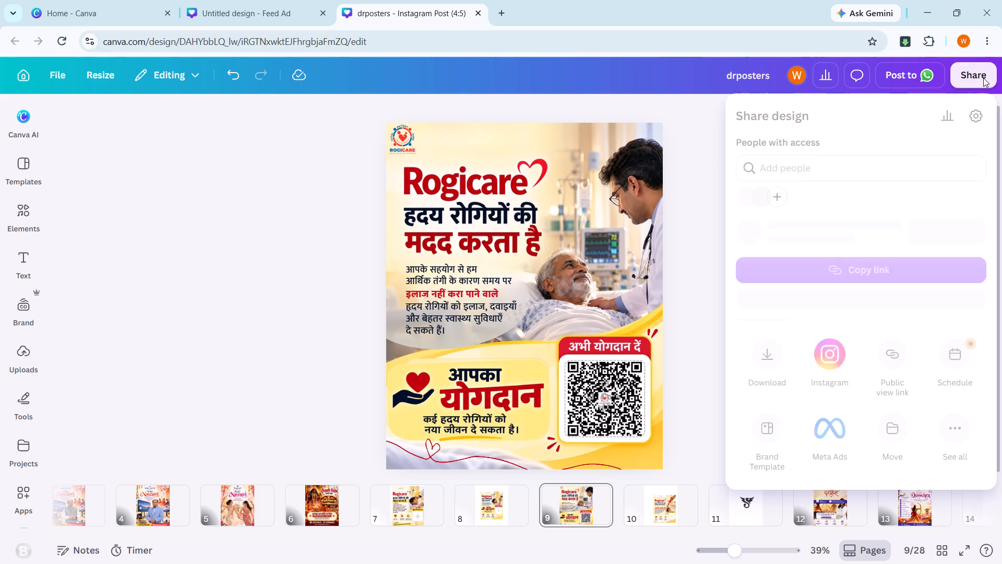
{"action": "left_click", "coordinate": [770, 388]}
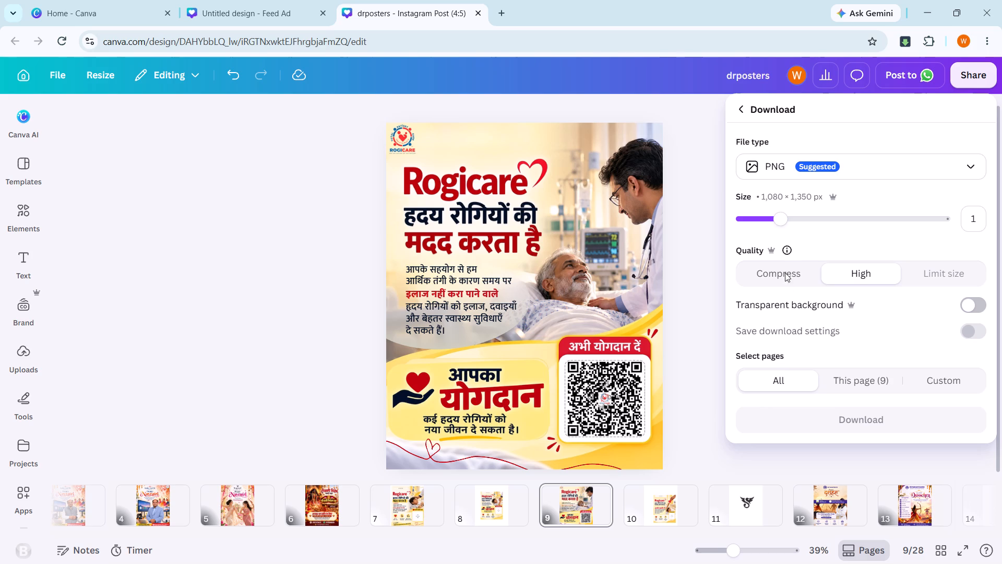
{"action": "left_click", "coordinate": [876, 379]}
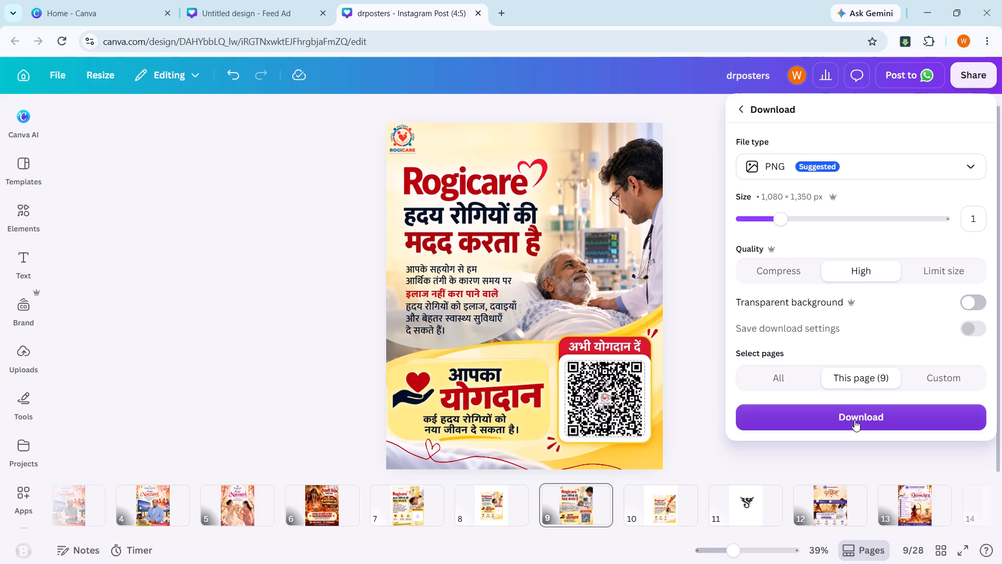
{"action": "left_click", "coordinate": [854, 420]}
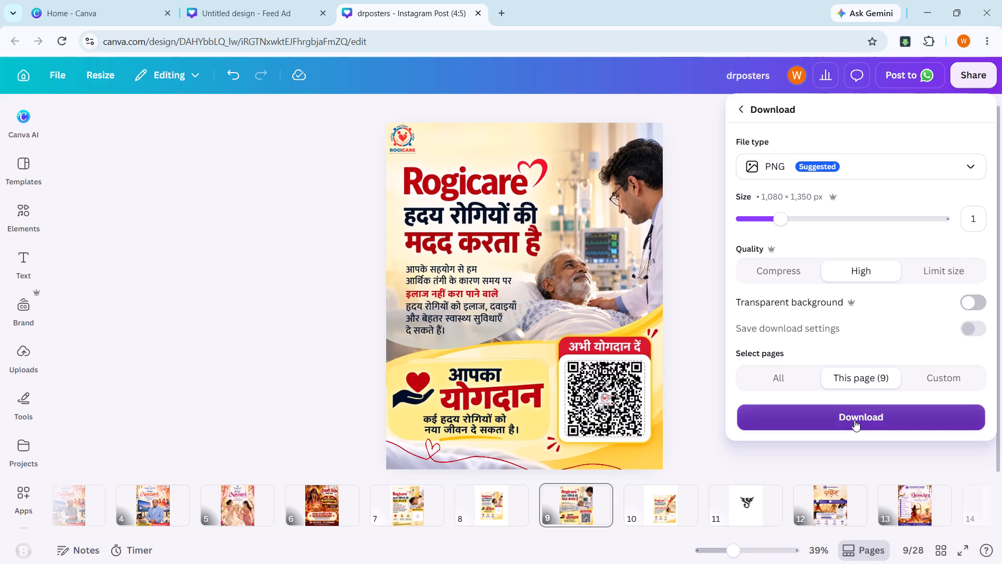